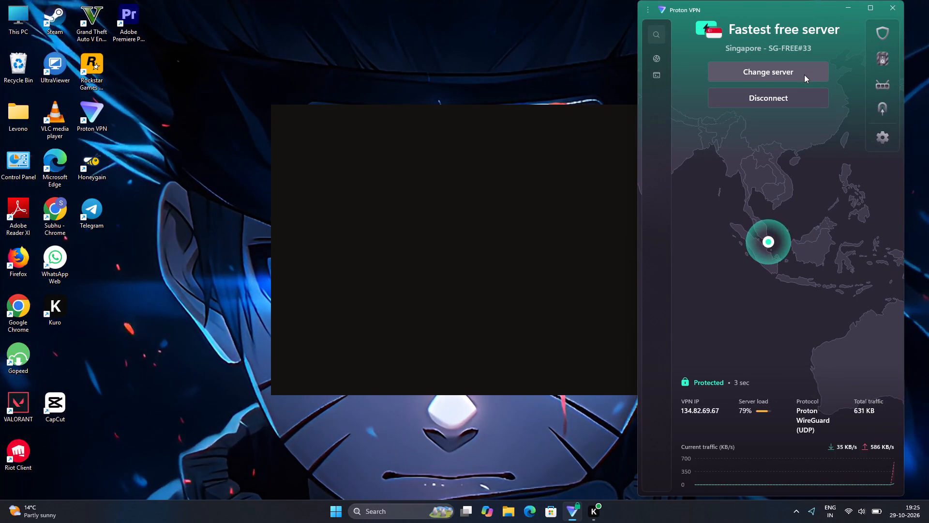
Open CapCut and create a new video project.
double_click(50, 405)
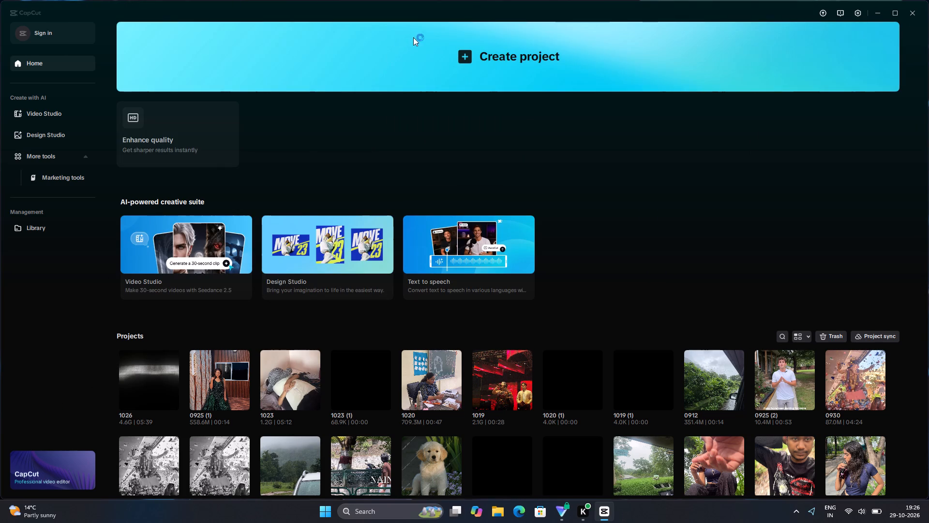
click(423, 59)
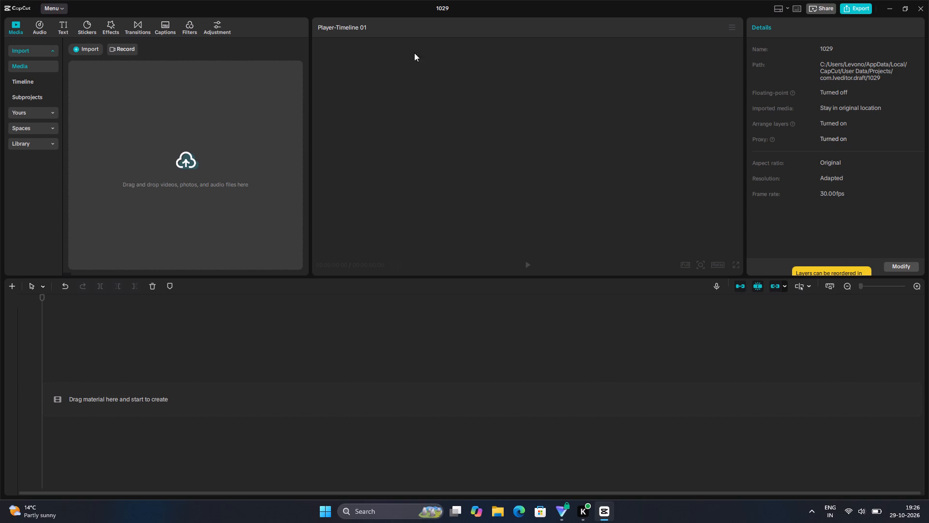
Import IMG_6073 through IMG_6138 plus the WhatsApp video from the "myraa edits" folder on drive E.
click(204, 170)
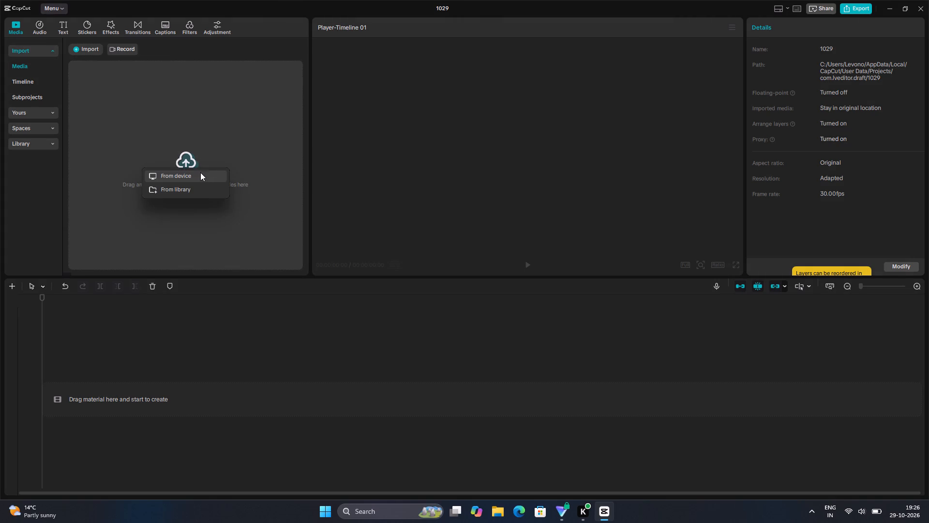
click(200, 172)
scroll(200, 172, down, 3)
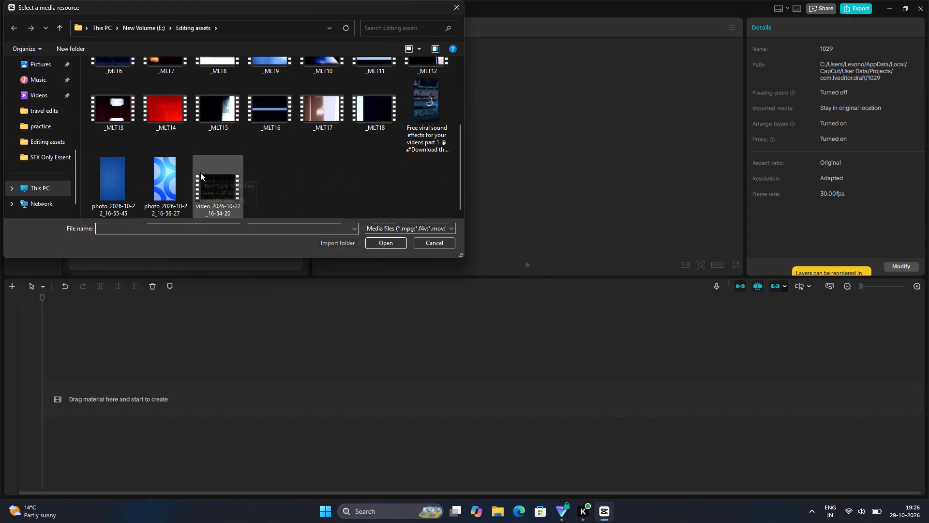
scroll(26, 193, down, 3)
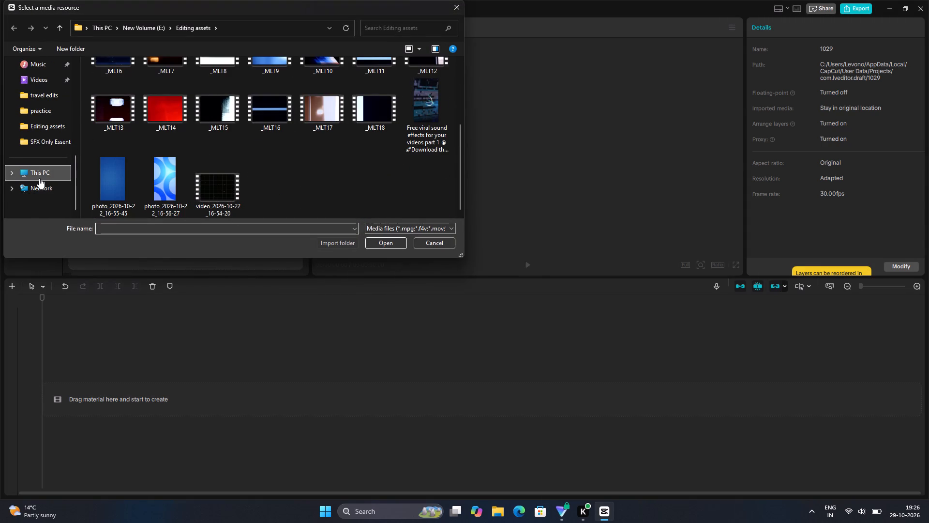
scroll(39, 178, up, 2)
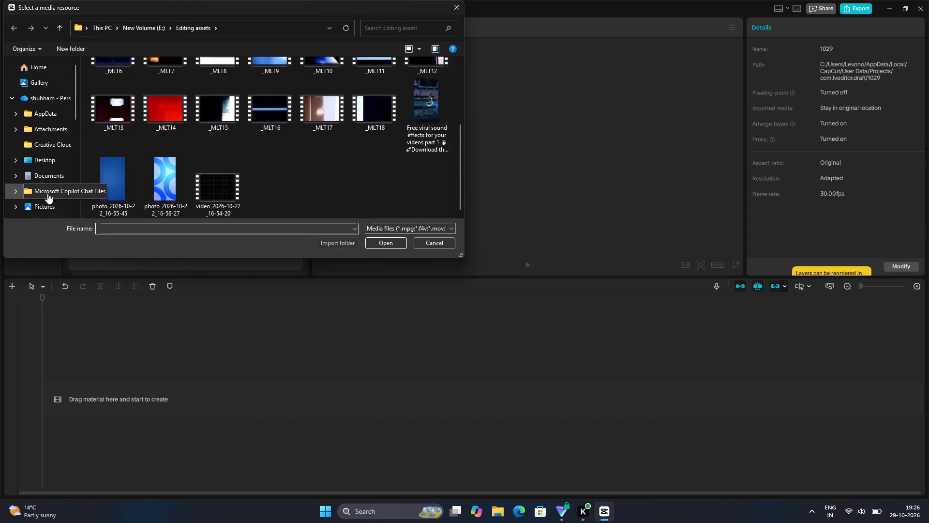
scroll(47, 193, down, 2)
click(49, 176)
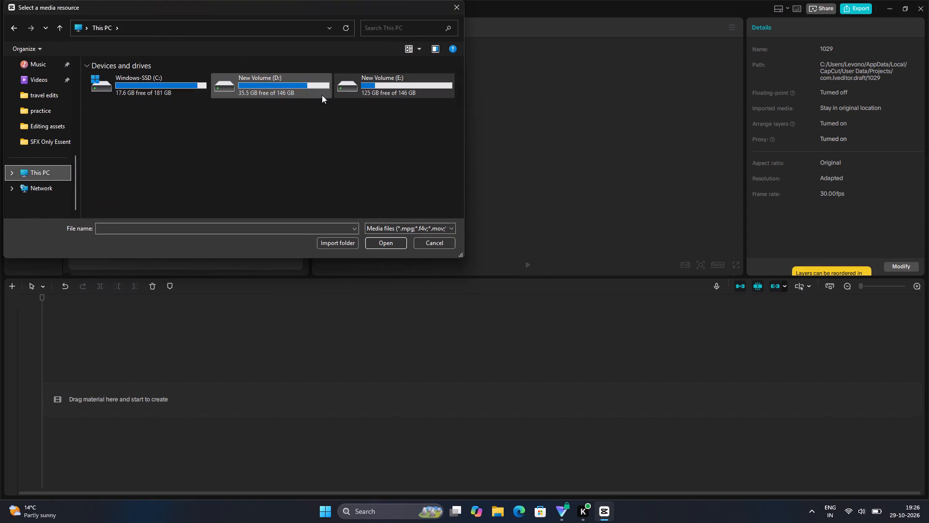
double_click(366, 89)
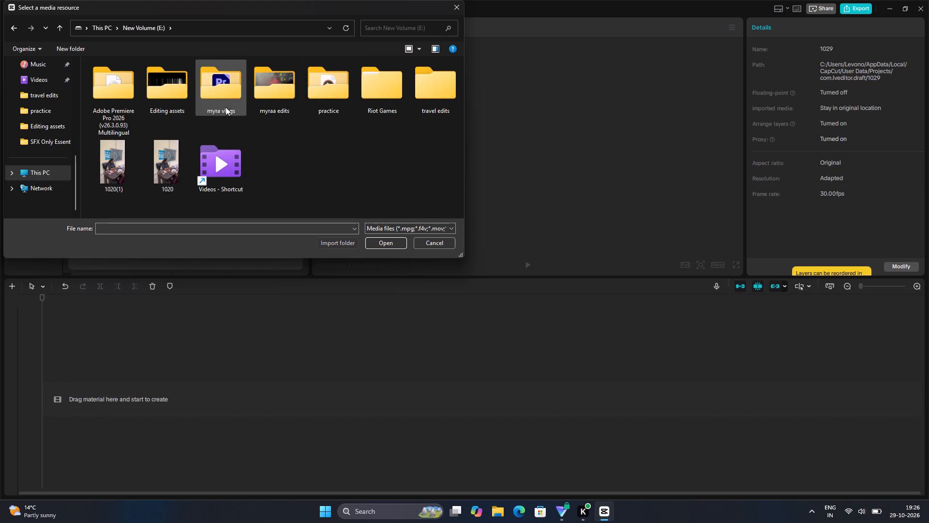
double_click(274, 96)
scroll(289, 139, down, 7)
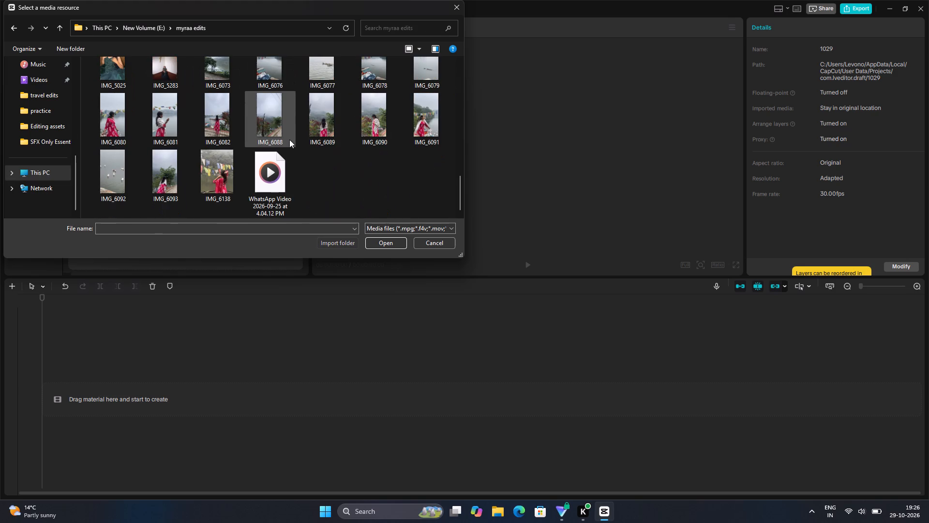
scroll(289, 139, up, 1)
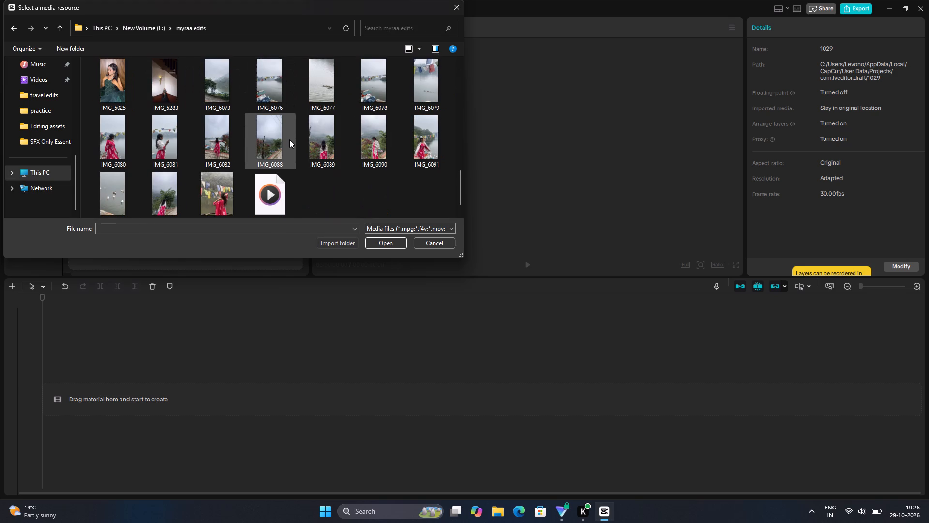
scroll(289, 139, up, 1)
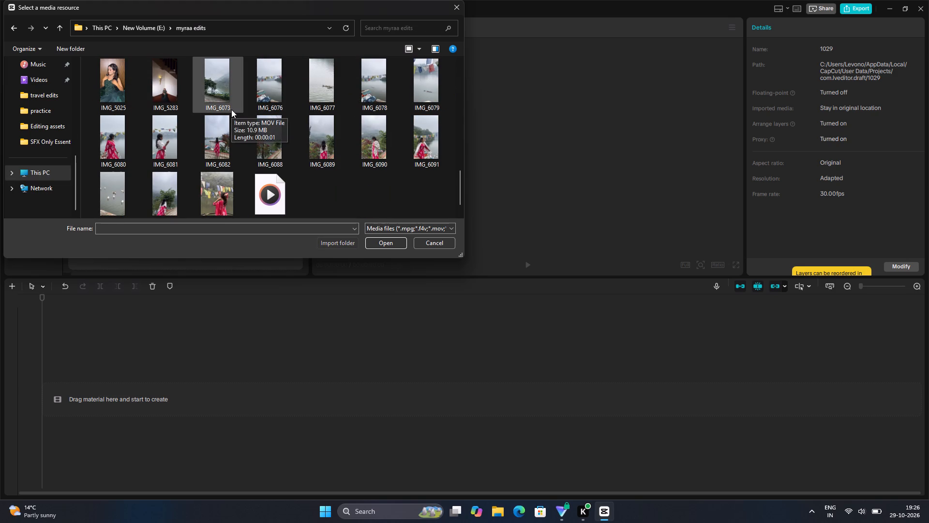
click(231, 109)
scroll(241, 167, down, 3)
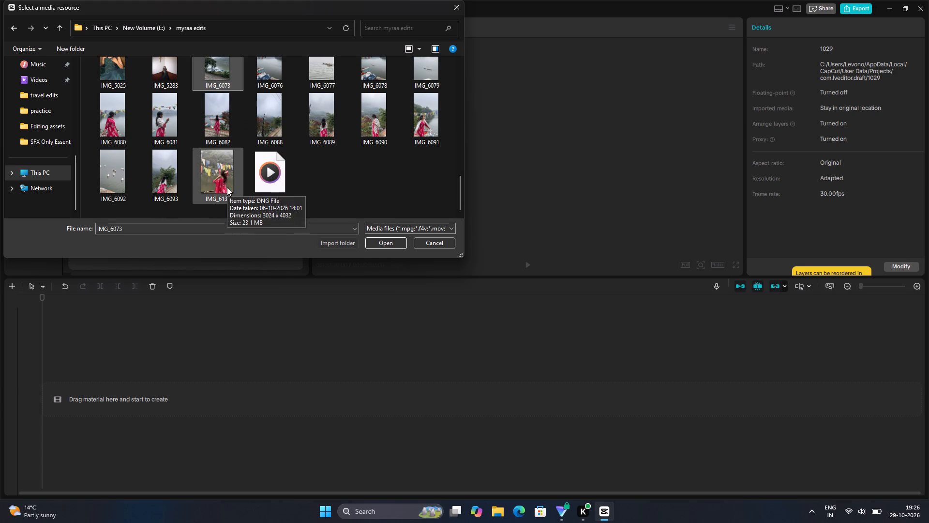
shift+click(258, 186)
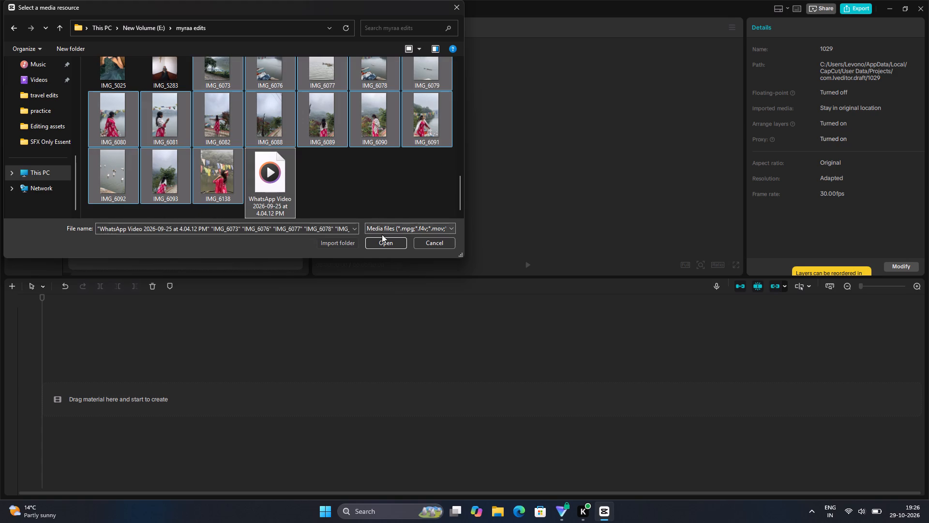
click(386, 243)
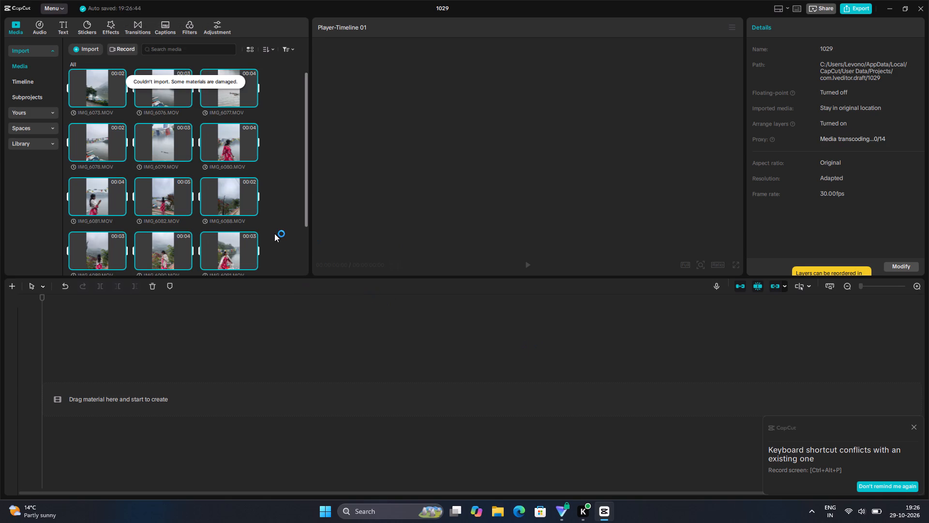
Look through the imported media and preview the photo IMG_6138.DNG.
scroll(274, 233, down, 8)
scroll(274, 233, up, 4)
scroll(274, 233, down, 7)
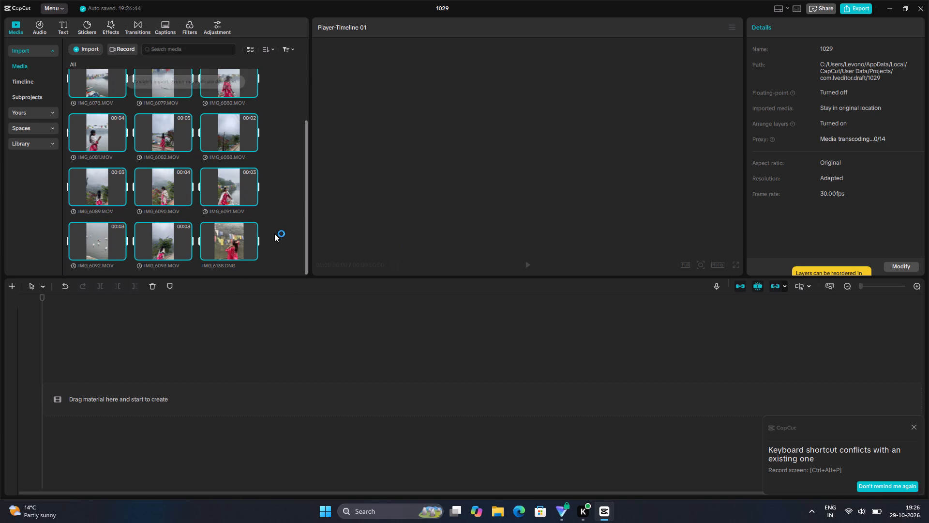
scroll(274, 233, down, 20)
scroll(274, 233, down, 12)
double_click(222, 240)
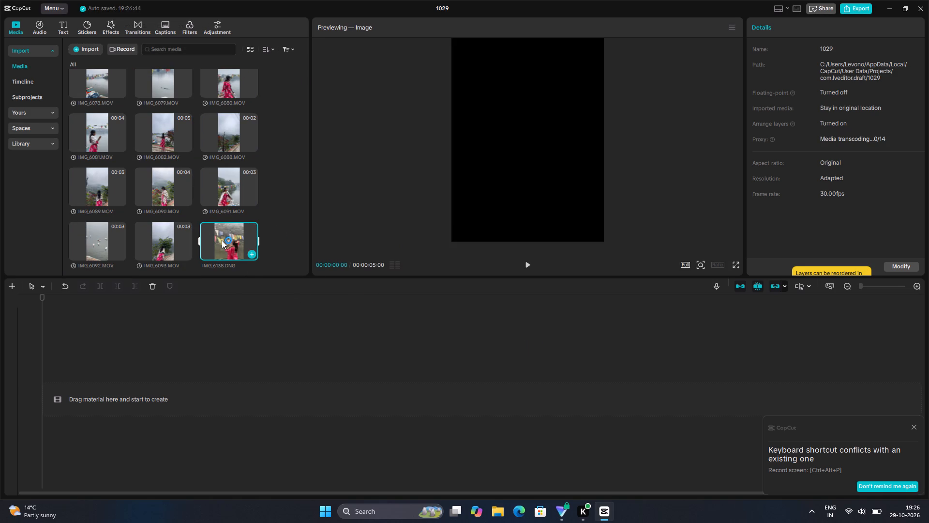
scroll(129, 171, up, 4)
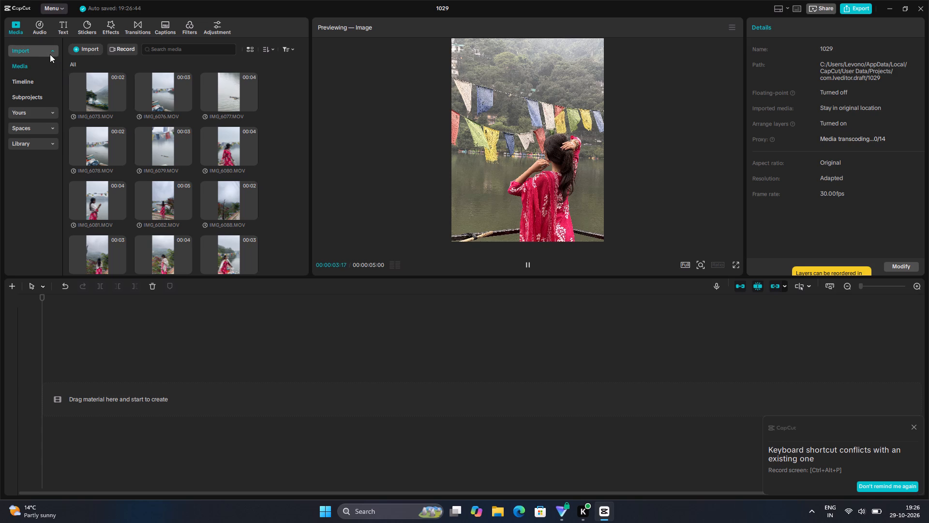
Import today's mountain reel video from the Downloads folder into the project media.
click(80, 53)
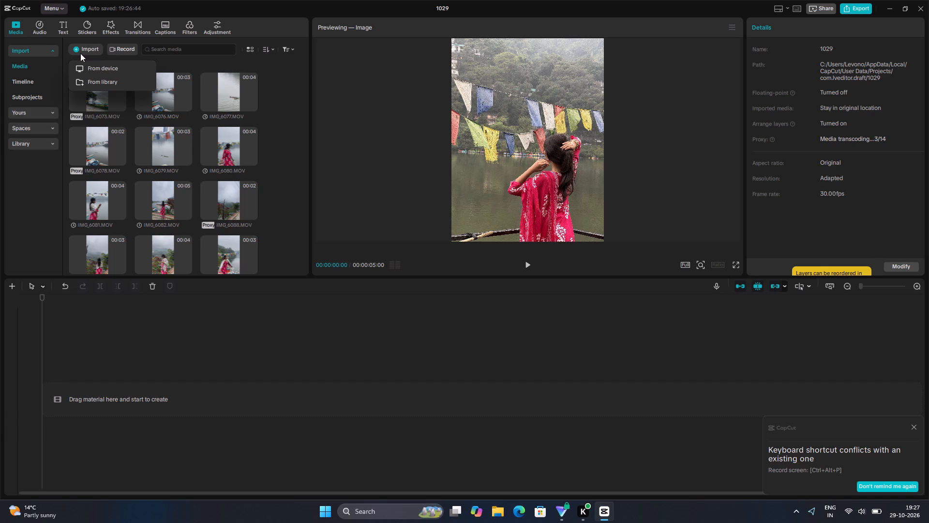
click(101, 68)
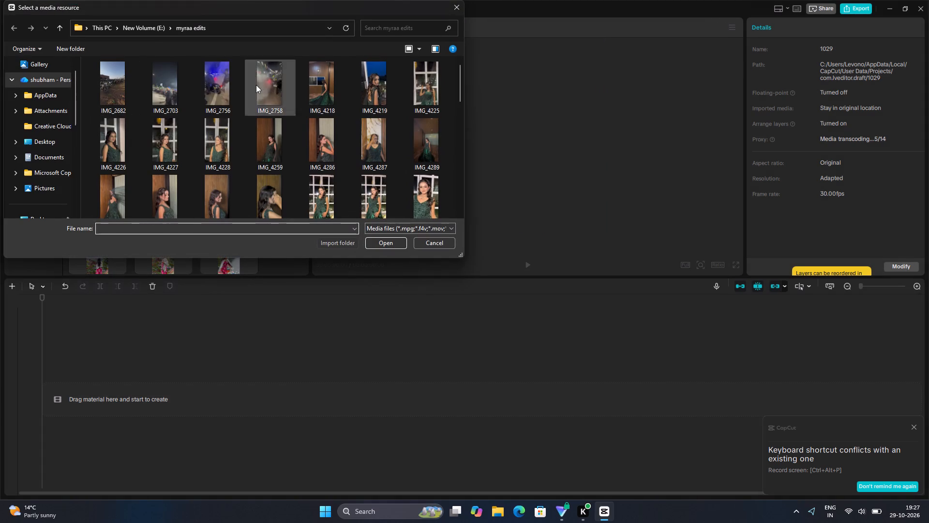
scroll(197, 118, up, 2)
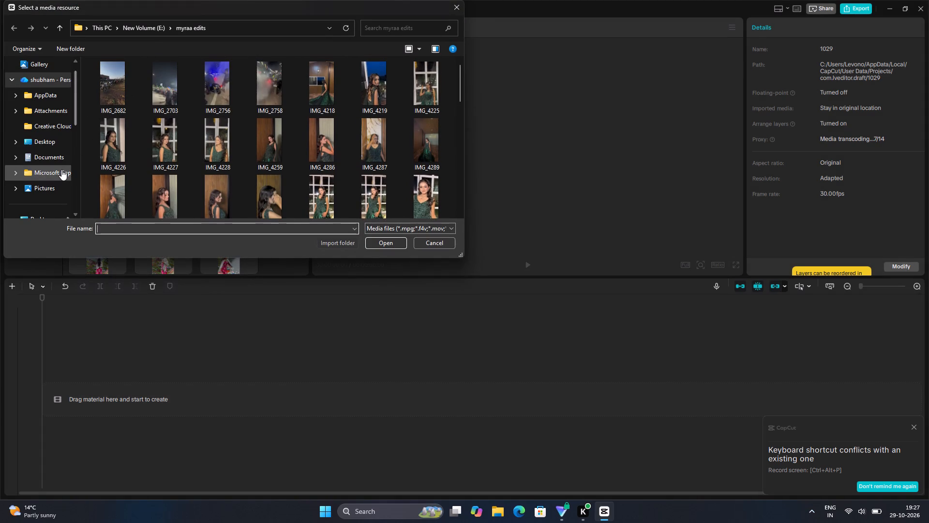
scroll(61, 169, down, 1)
click(63, 141)
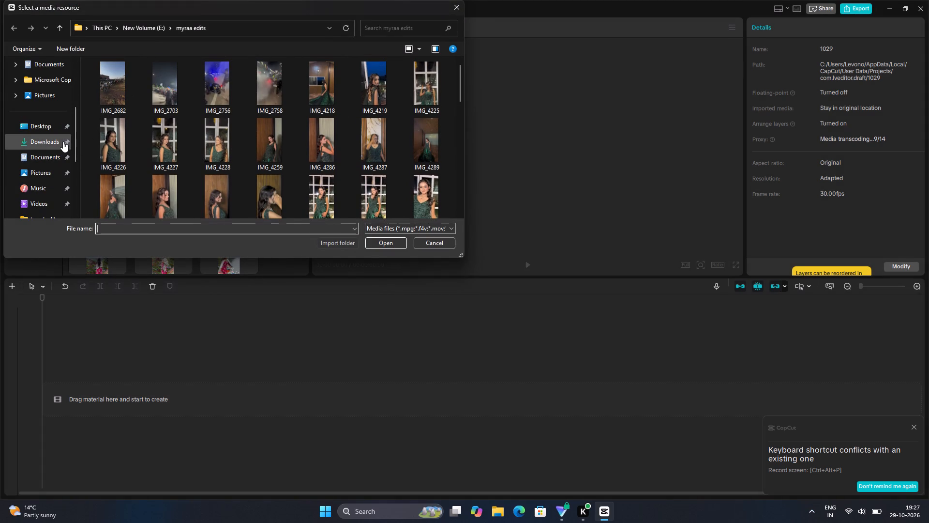
click(120, 84)
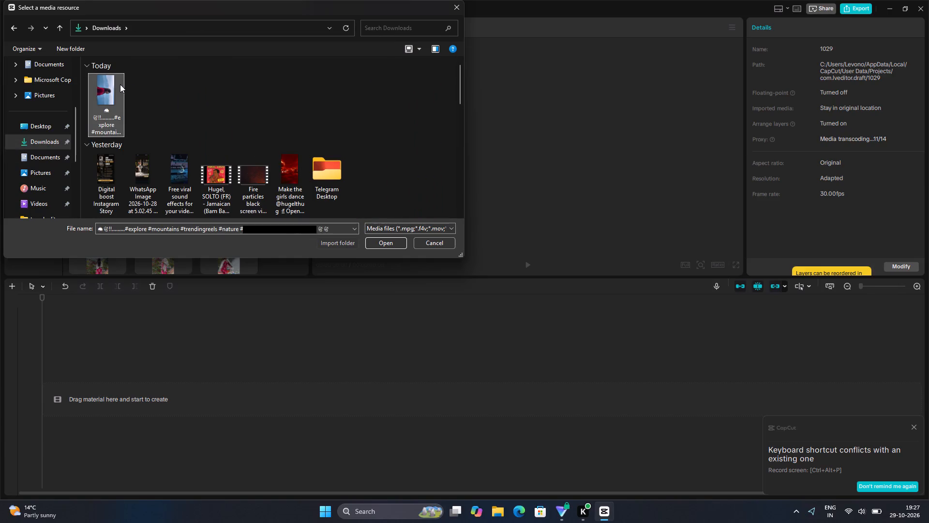
click(384, 243)
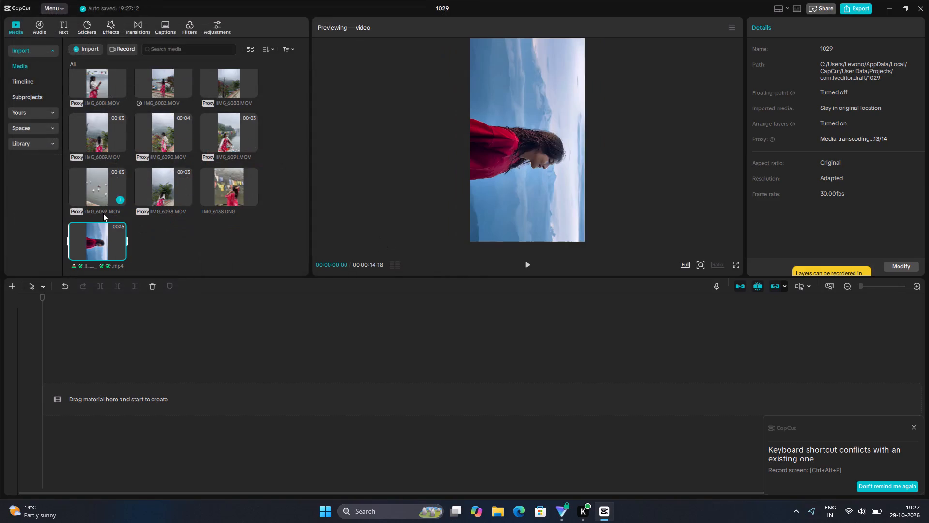
Preview the downloaded mountain reel and the clips IMG_6079.MOV and IMG_6081.MOV.
double_click(94, 251)
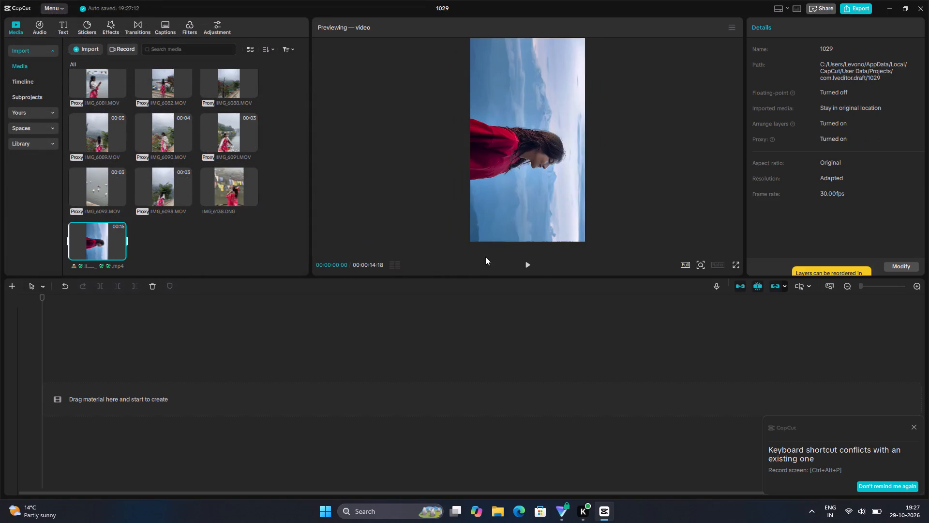
click(531, 261)
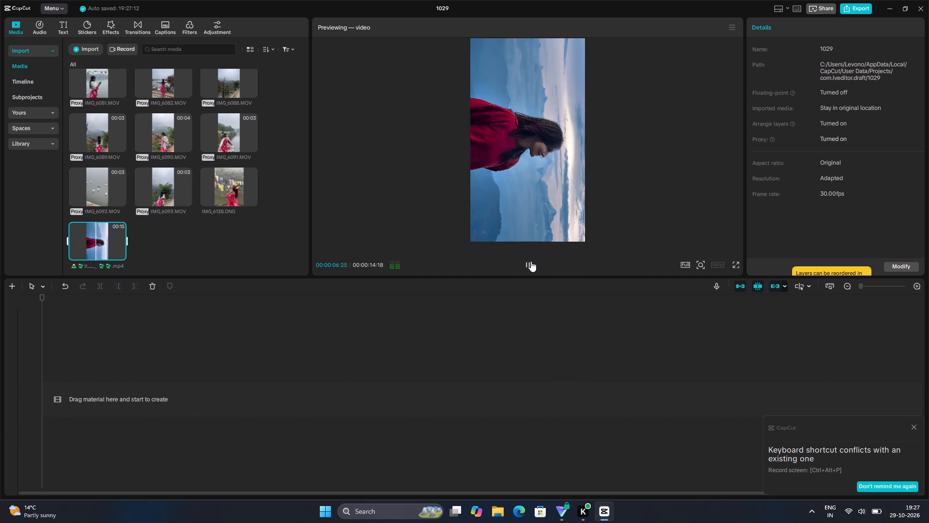
click(531, 261)
scroll(149, 174, up, 6)
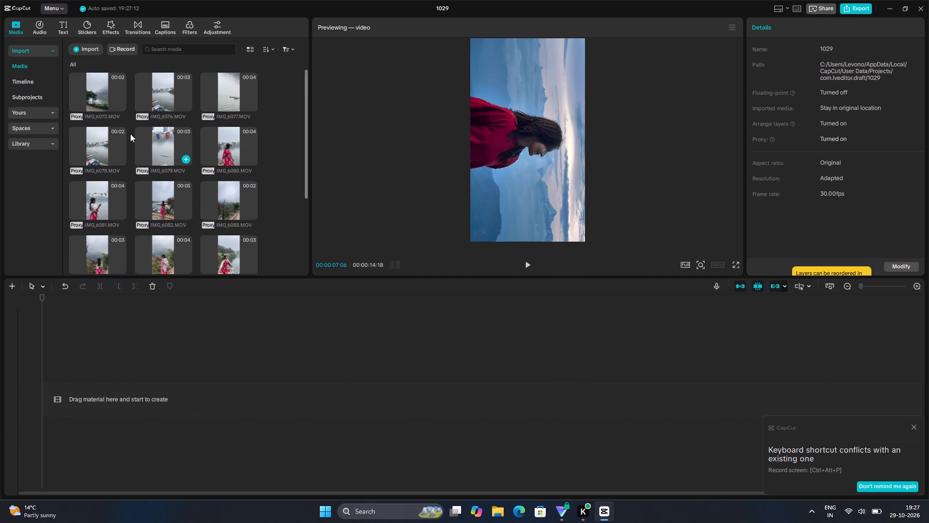
double_click(158, 149)
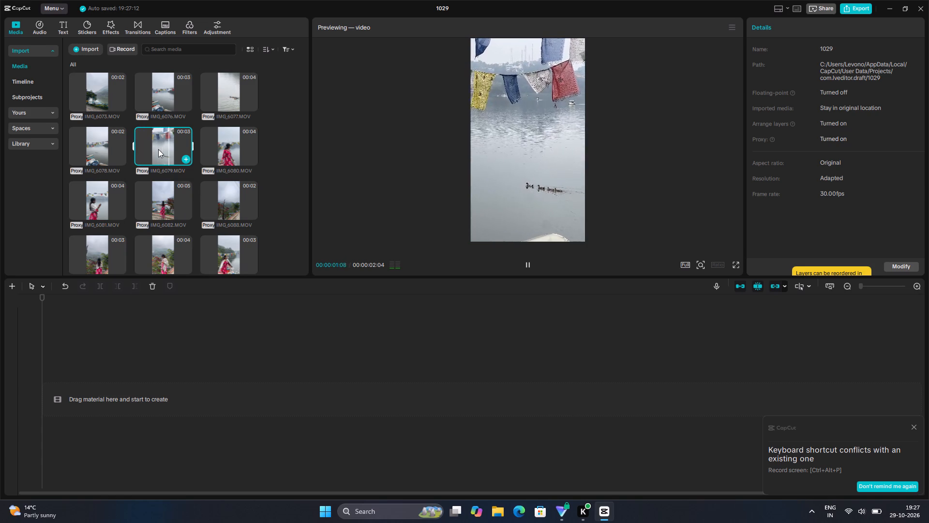
double_click(95, 205)
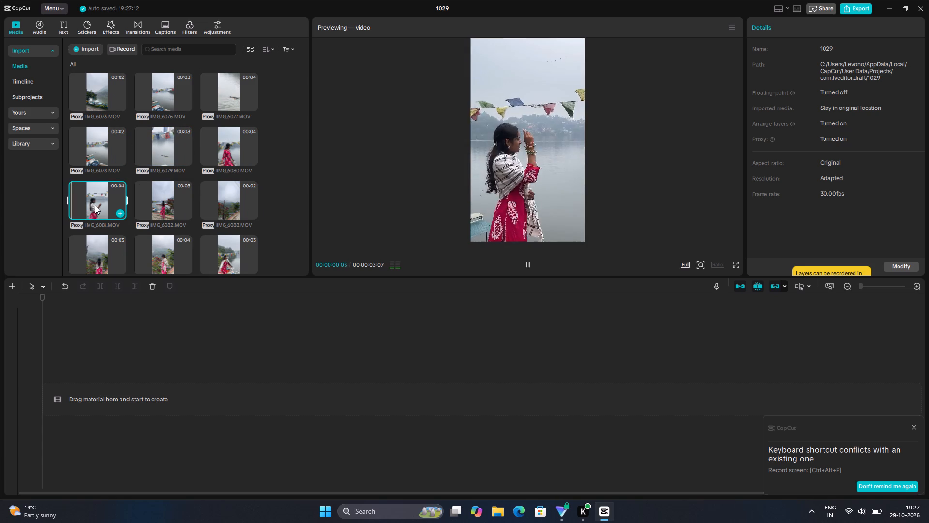
Preview the clip IMG_6080.MOV and add it to the timeline.
double_click(240, 142)
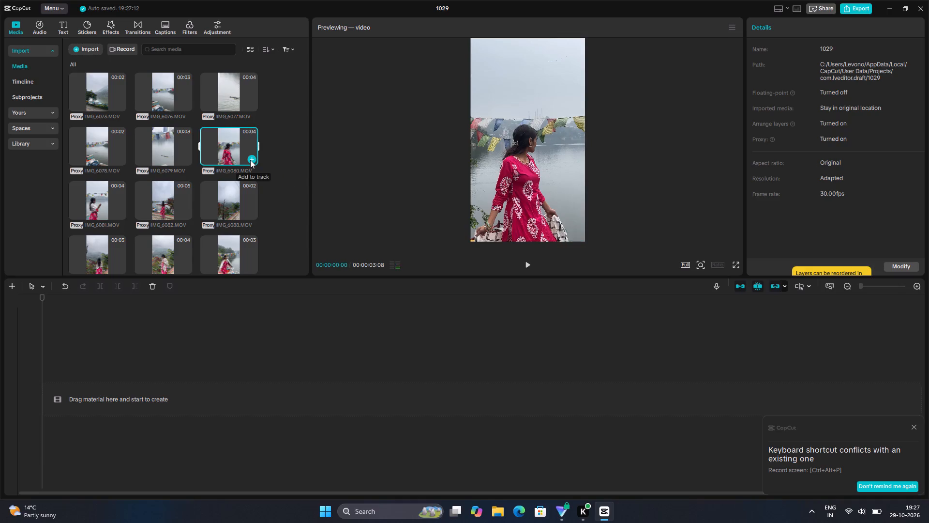
click(250, 160)
Add the downloaded mountain reel to the timeline and move it to a separate track above IMG_6080.MOV.
scroll(145, 200, down, 1)
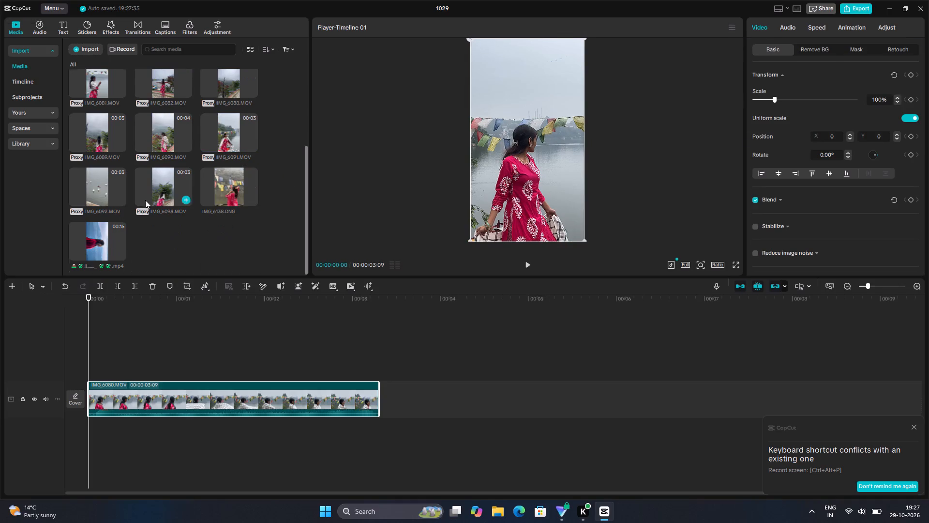
scroll(145, 200, down, 2)
click(101, 245)
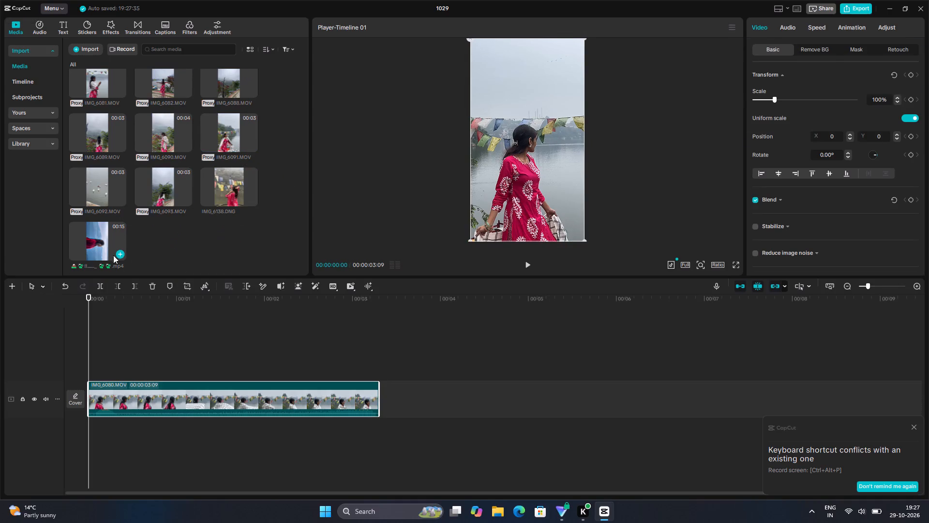
click(121, 257)
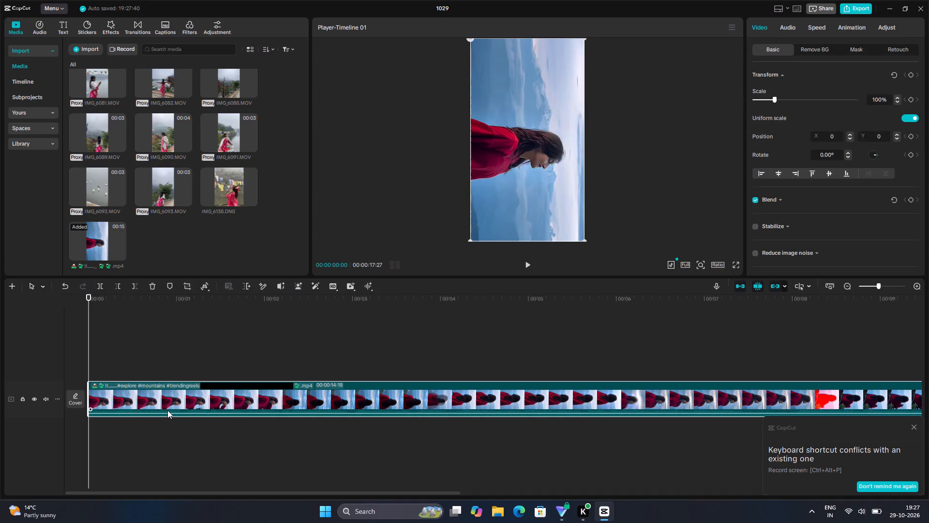
drag(167, 410, 172, 355)
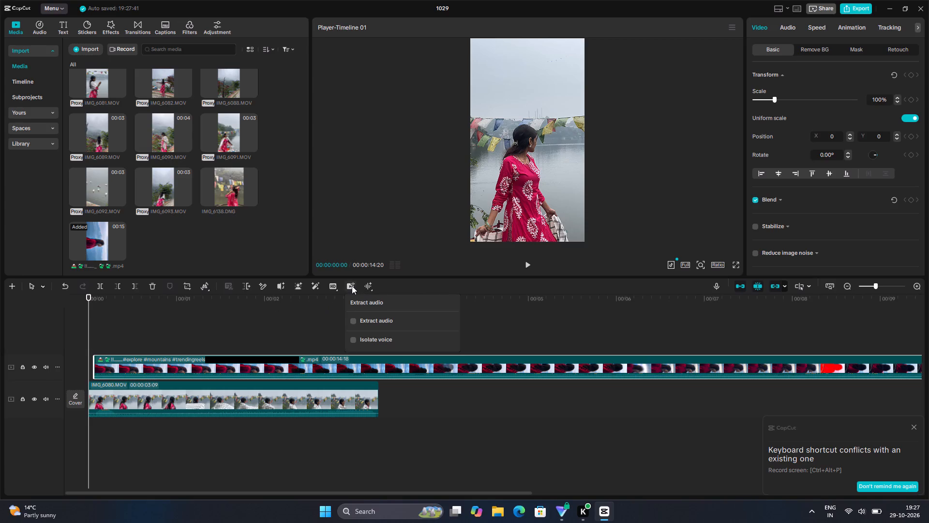
Extract the audio of the downloaded reel onto its own audio track.
click(357, 317)
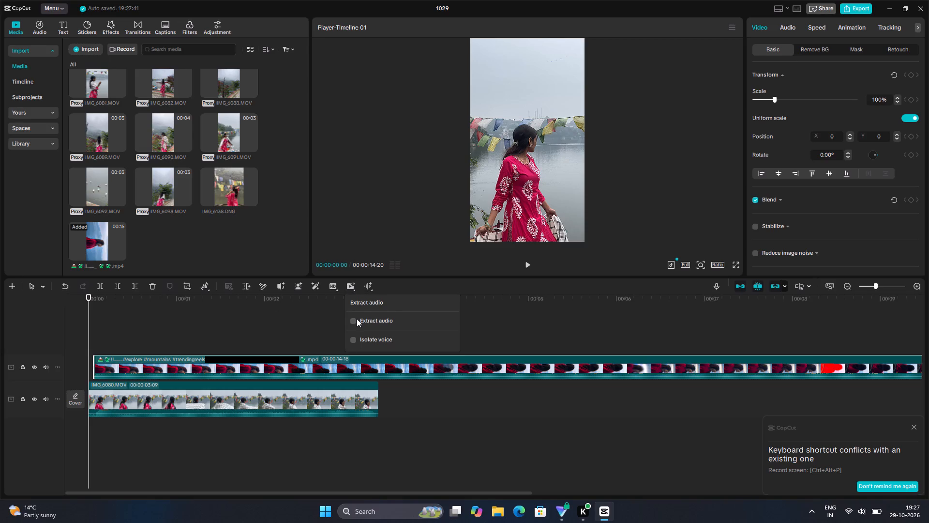
click(357, 319)
click(353, 322)
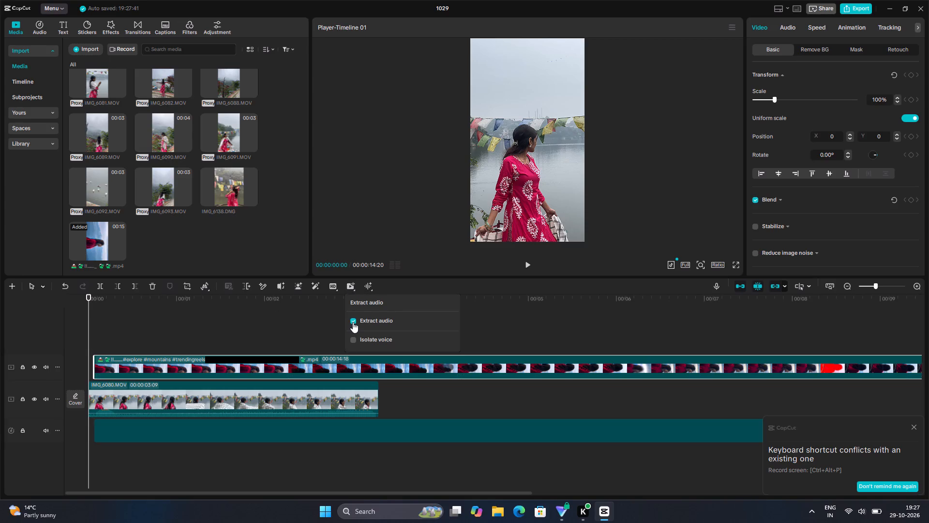
Delete the downloaded reel's video clip from the timeline, keeping its extracted audio.
key(Delete)
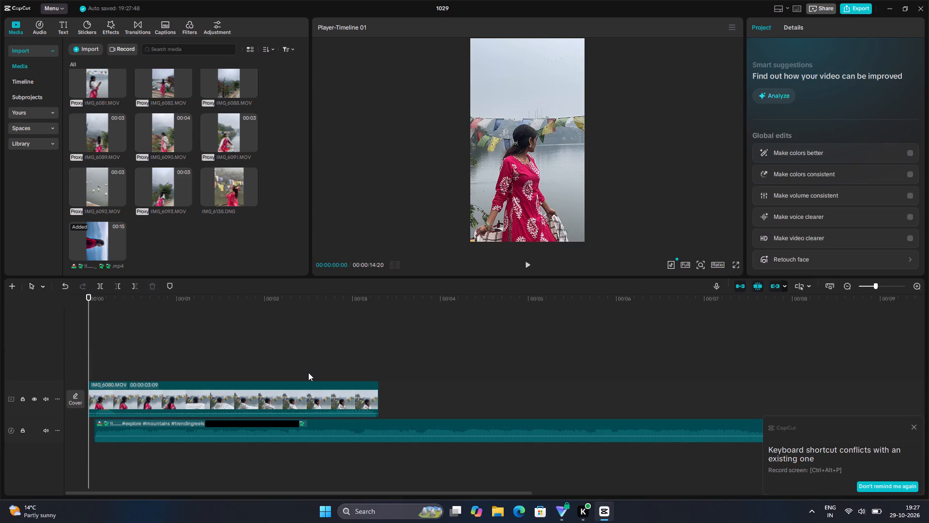
Play the start of the edit and mute the video track holding IMG_6080.MOV.
key(space)
key(space)
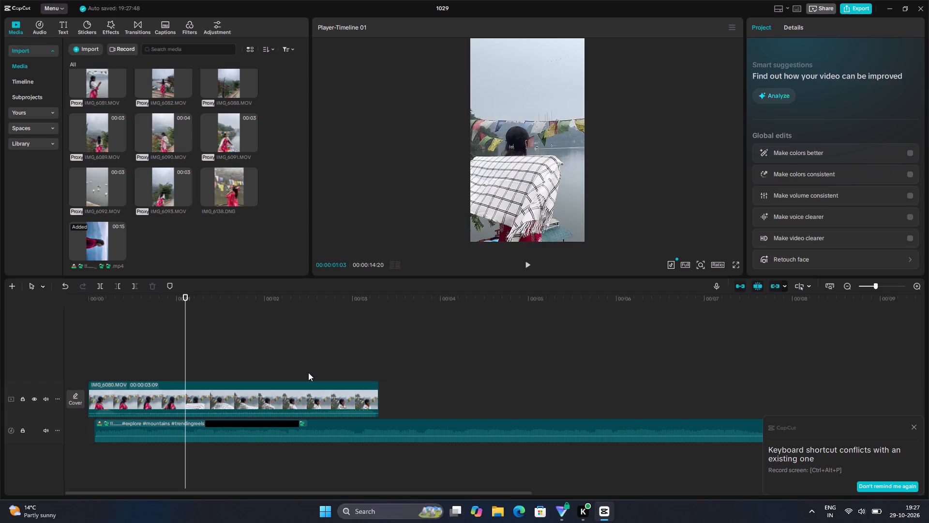
double_click(41, 402)
click(46, 396)
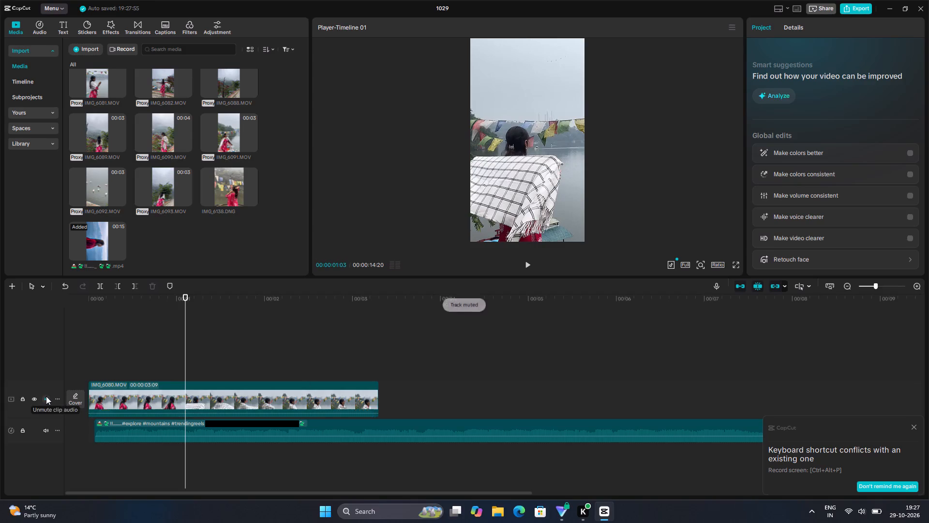
Move the extracted reel audio to the very start of the timeline.
drag(150, 432, 126, 434)
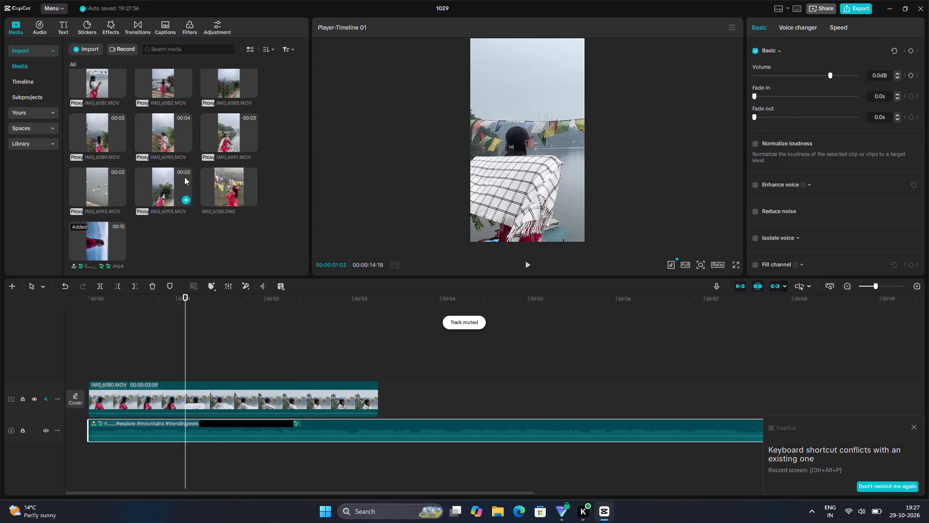
Preview IMG_6093.MOV, the DNG photo, IMG_6092.MOV and IMG_6089.MOV, and insert IMG_6089.MOV before IMG_6080.MOV on the timeline.
scroll(184, 177, up, 2)
scroll(184, 177, down, 3)
double_click(168, 183)
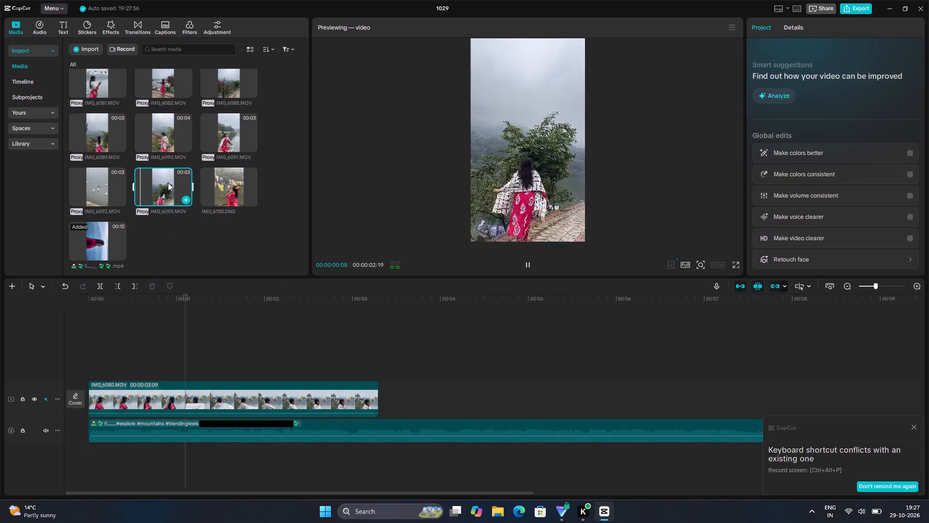
double_click(240, 175)
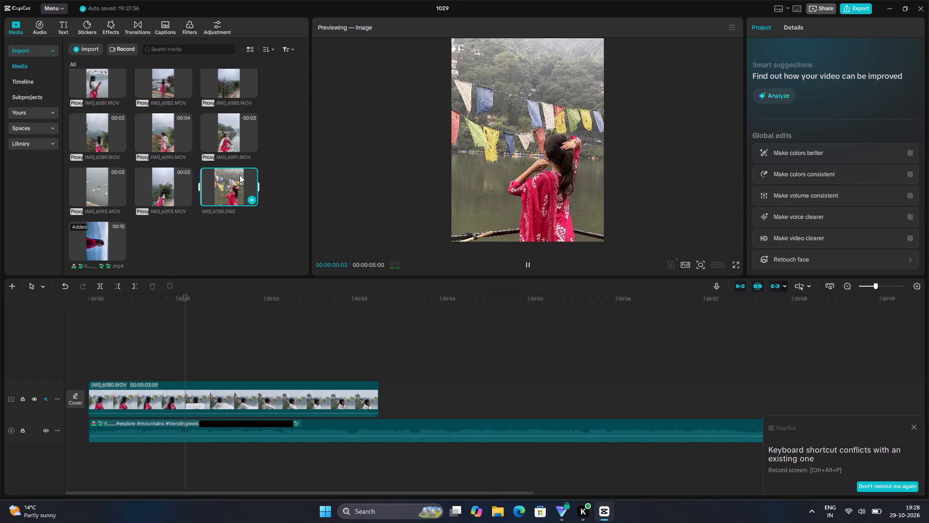
double_click(96, 179)
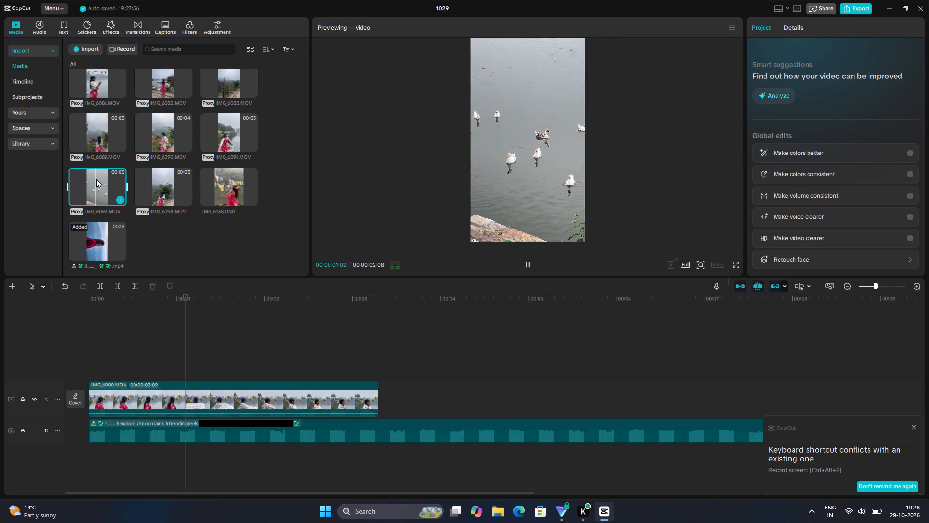
double_click(88, 131)
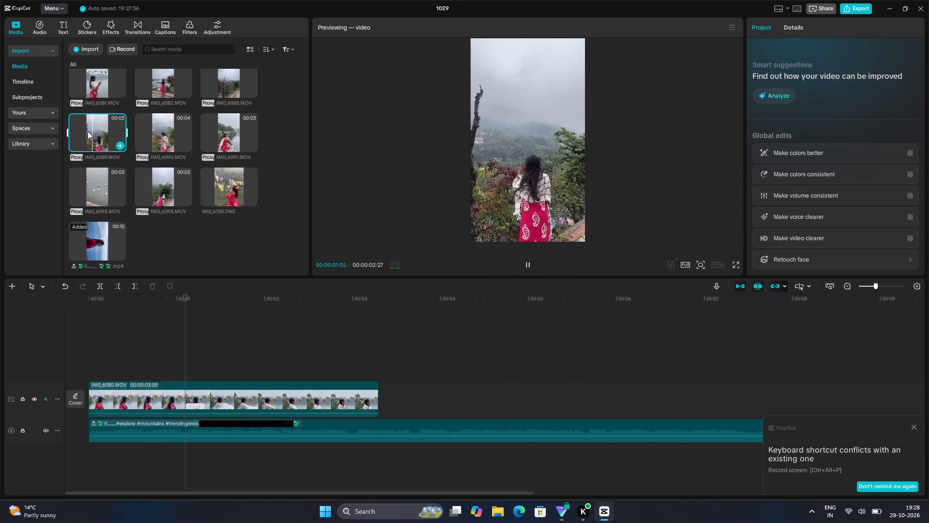
click(116, 146)
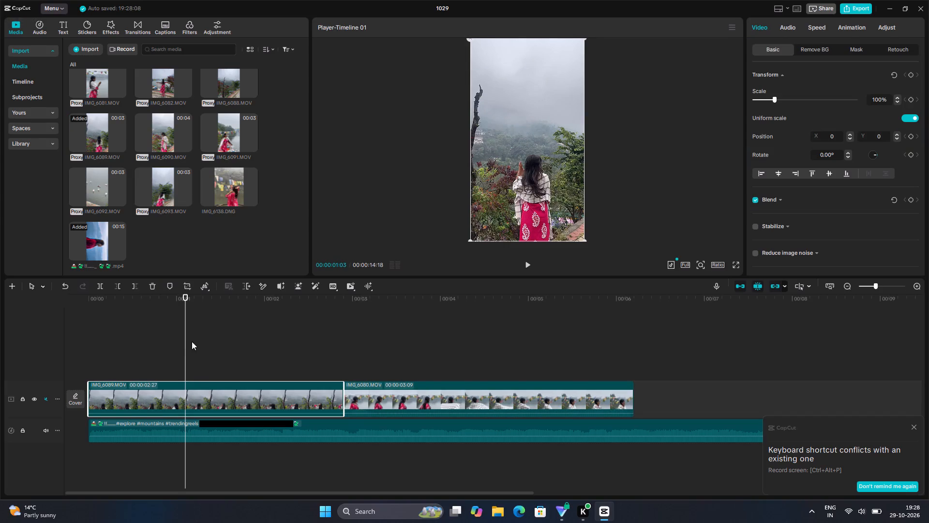
Play through IMG_6089.MOV to find its new starting moment and trim away everything before 00:00:01:20.
drag(183, 343, 48, 344)
key(space)
key(space)
key(space)
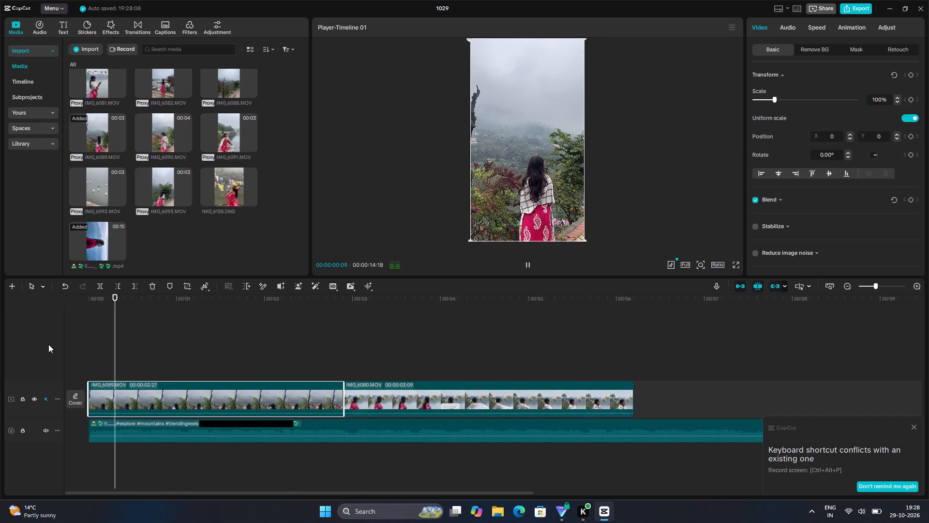
key(space)
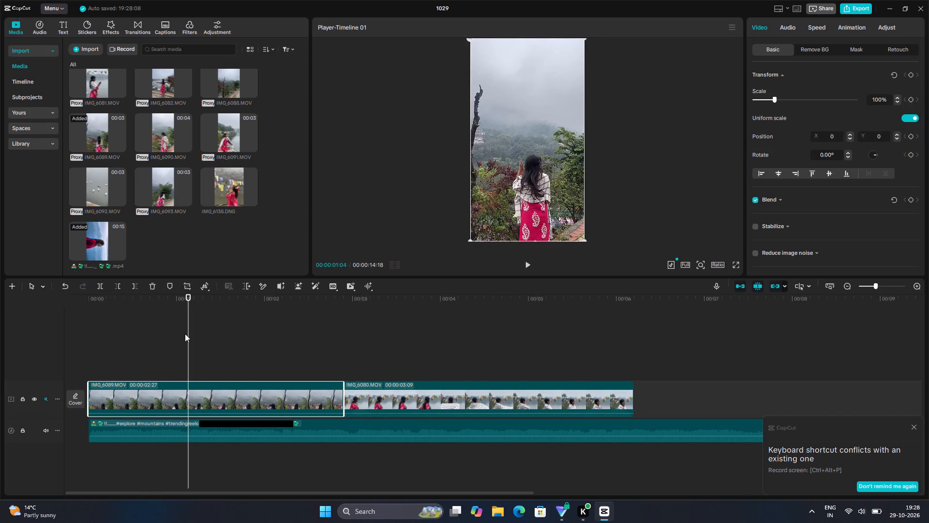
drag(187, 333, 256, 329)
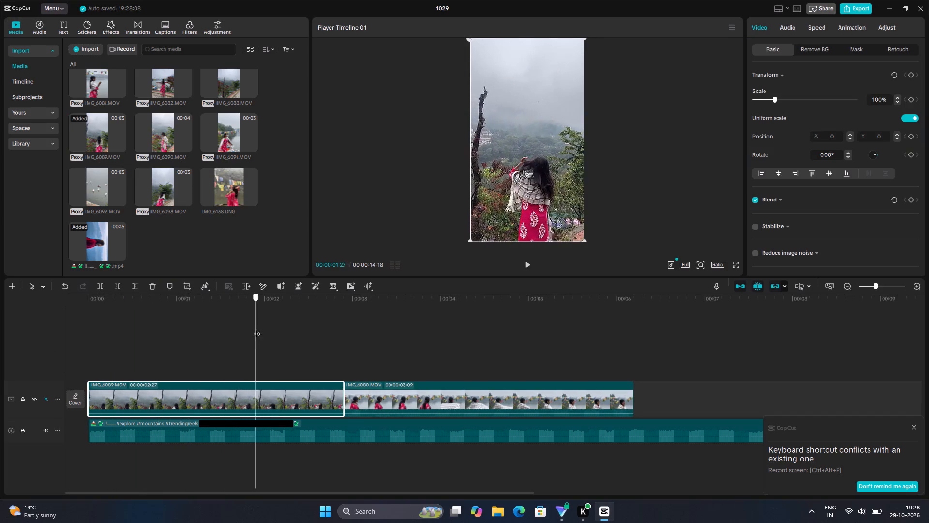
drag(256, 329, 144, 325)
key(space)
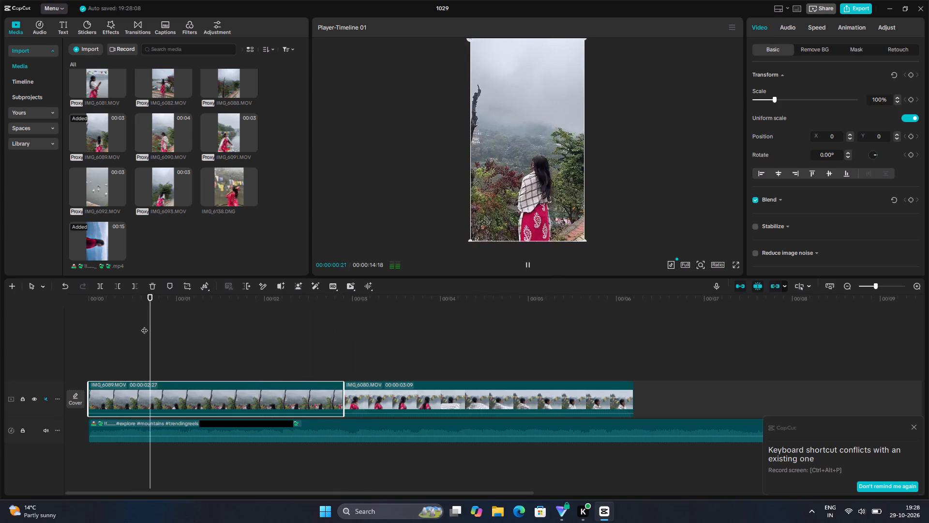
key(space)
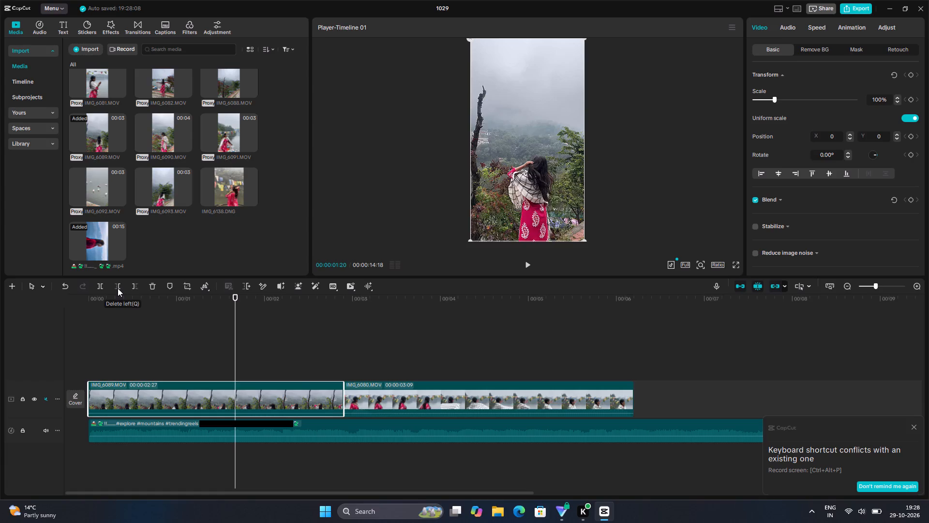
click(118, 288)
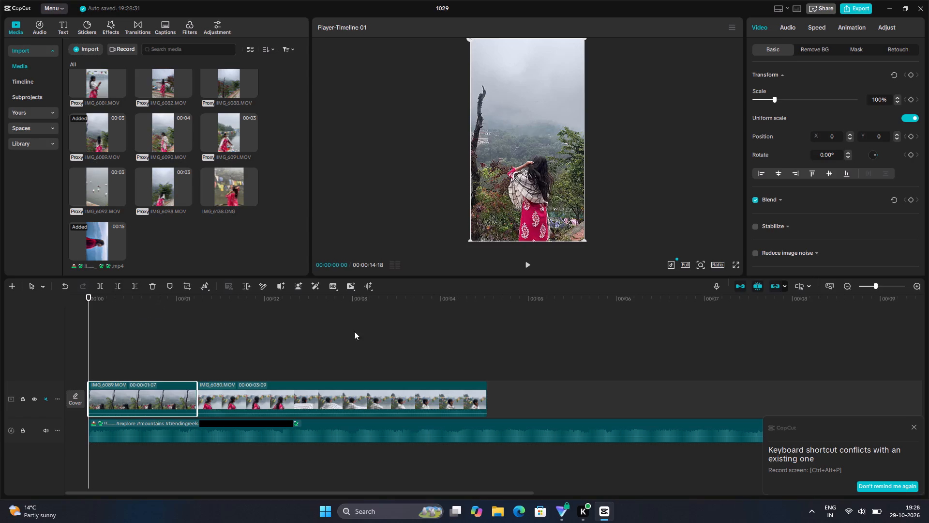
Apply a Custom speed curve to IMG_6089.MOV, lowering the middle point to about 0.21x and the points on either side less deeply.
click(816, 25)
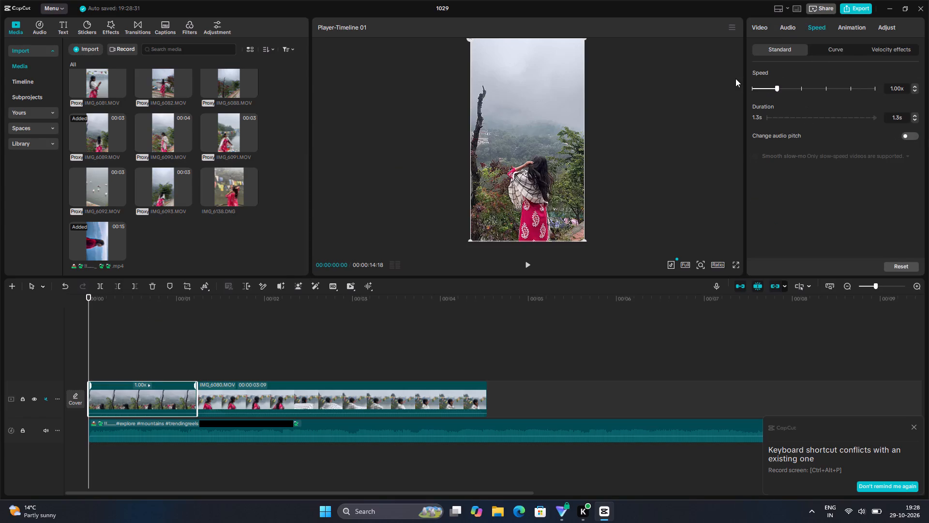
click(840, 47)
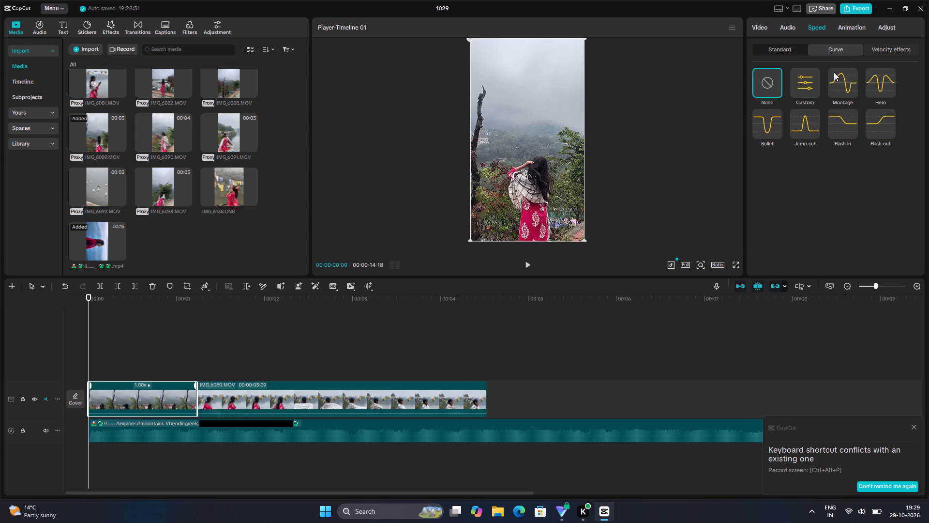
double_click(804, 86)
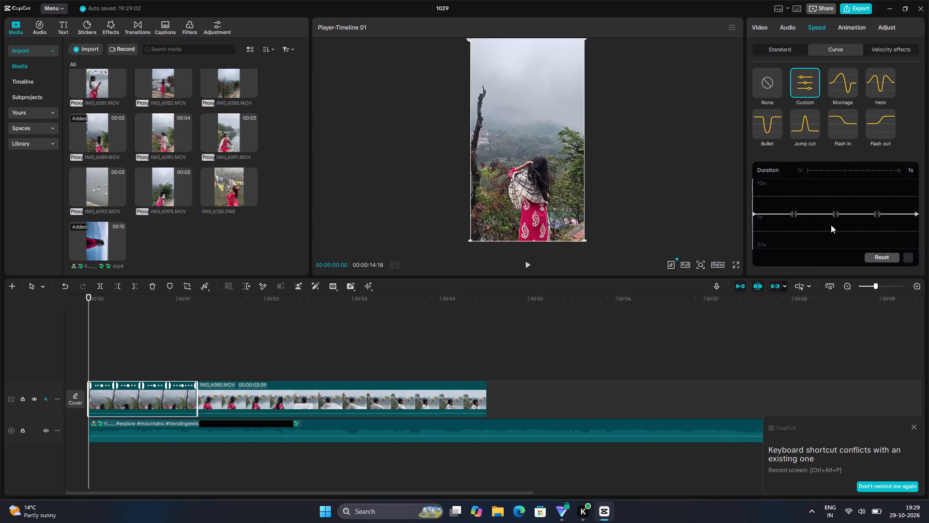
drag(836, 213, 833, 227)
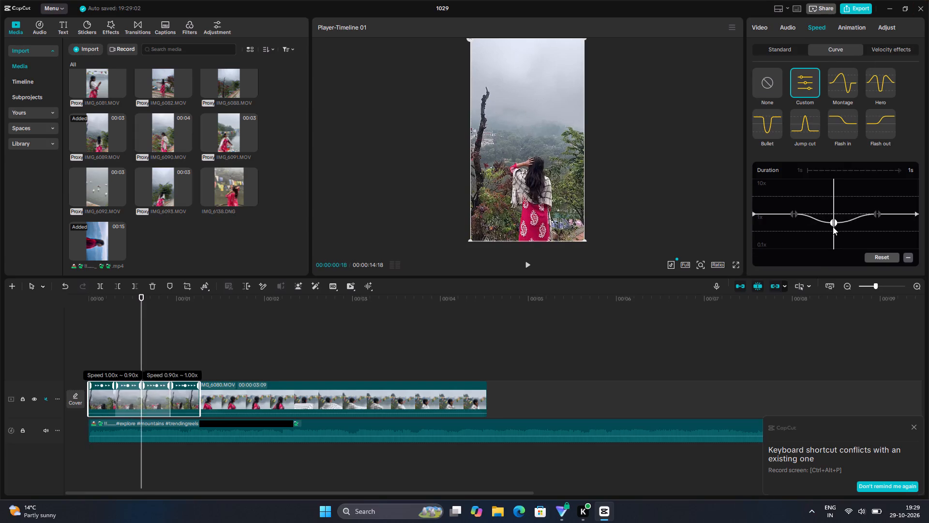
drag(833, 227, 834, 245)
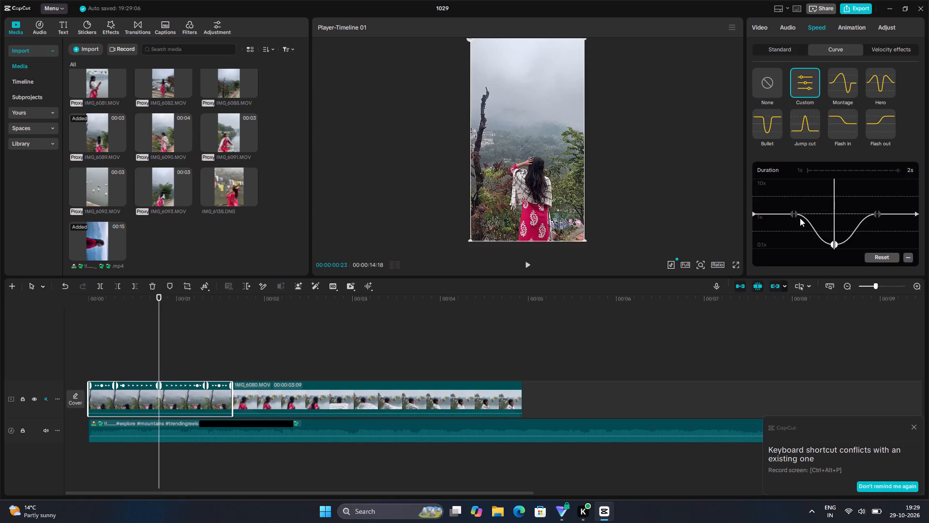
drag(792, 211, 794, 217)
drag(793, 210, 790, 225)
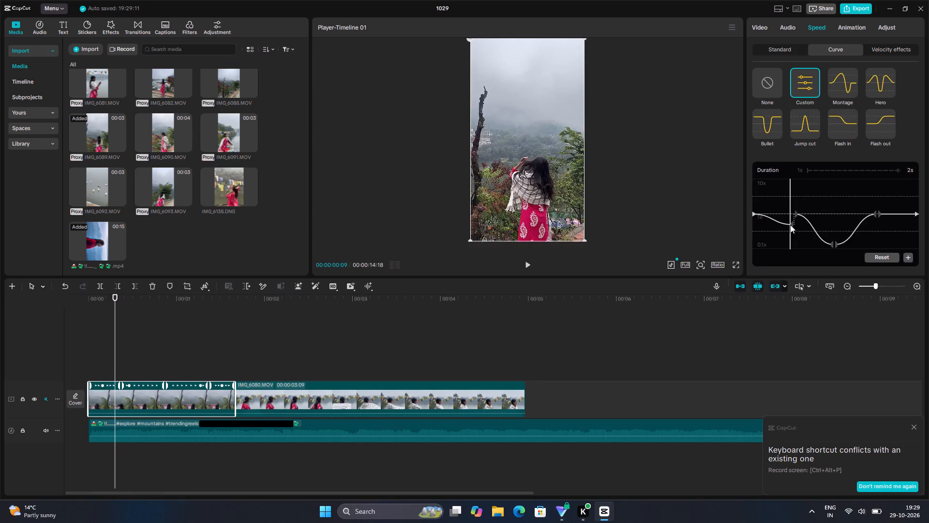
drag(795, 212, 794, 223)
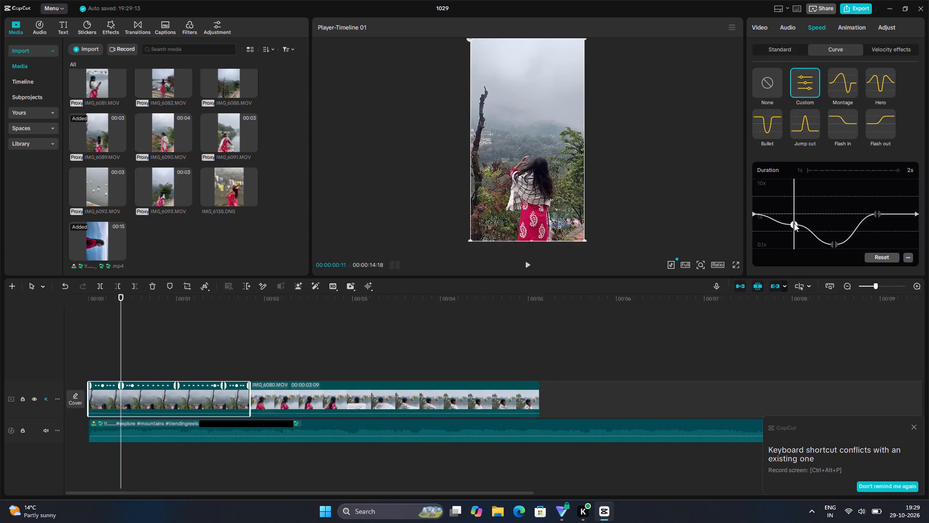
drag(875, 212, 875, 221)
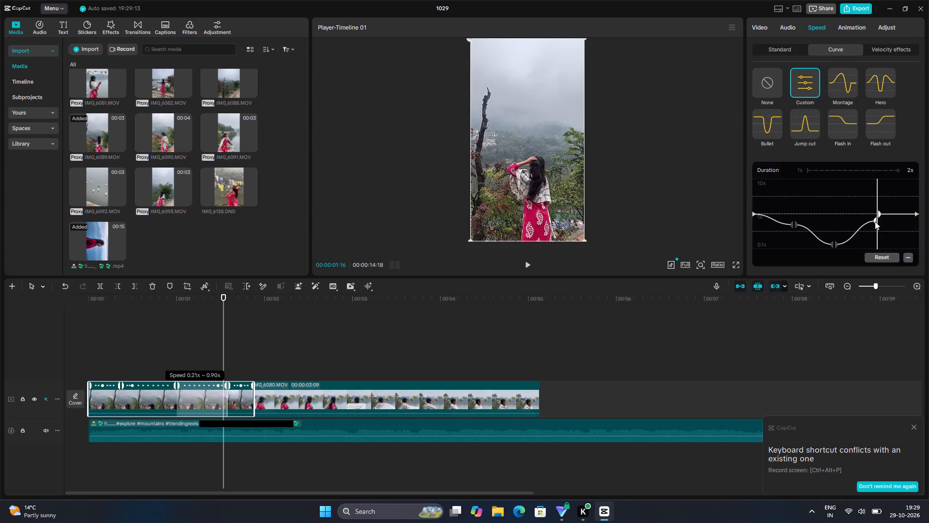
drag(875, 221, 874, 228)
drag(879, 214, 879, 229)
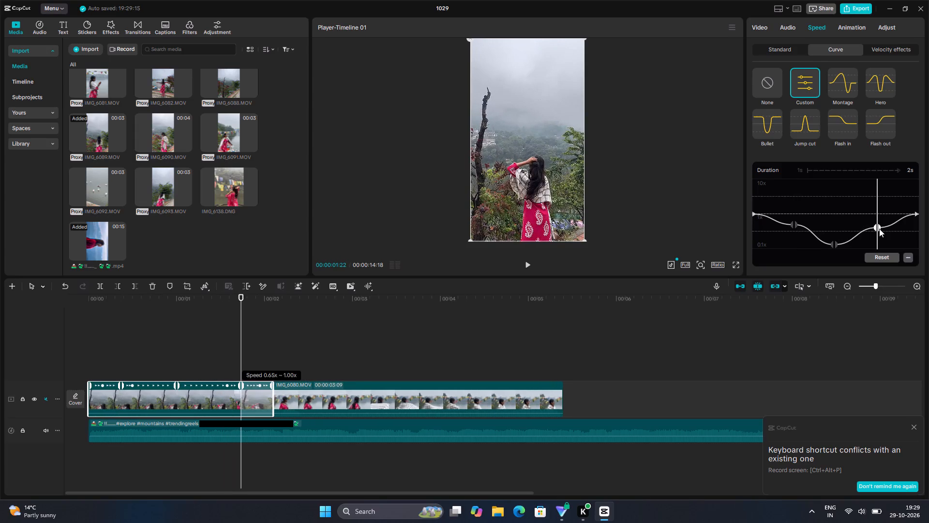
drag(879, 229, 879, 229)
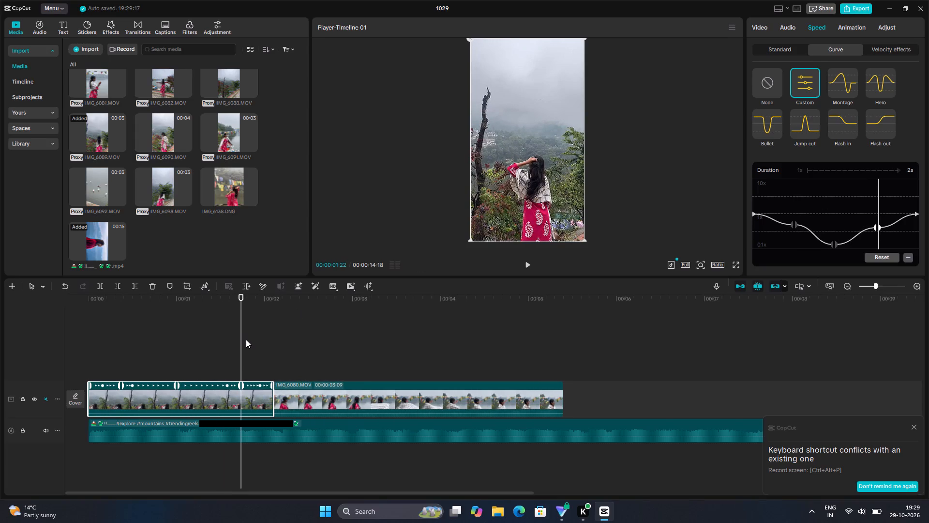
Enable Smooth slow-mo for IMG_6089.MOV with the Optical flow method.
scroll(827, 224, down, 5)
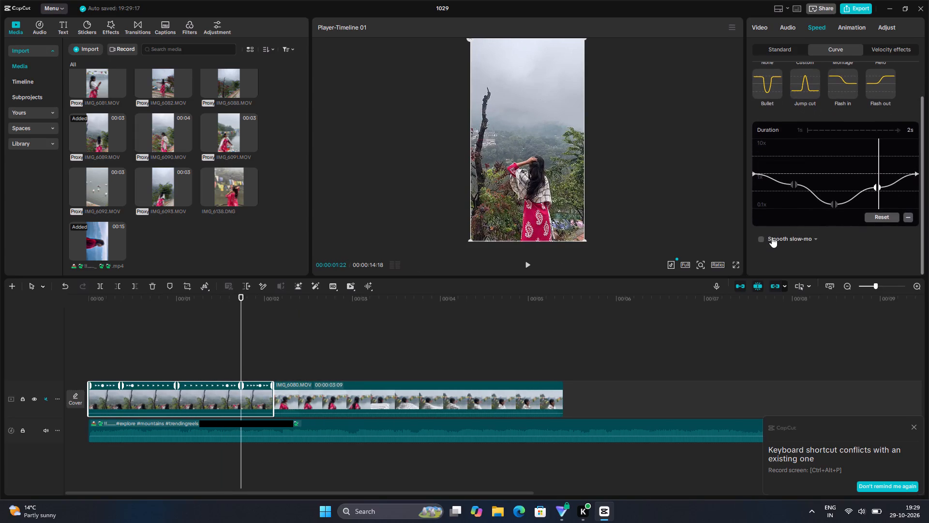
click(761, 236)
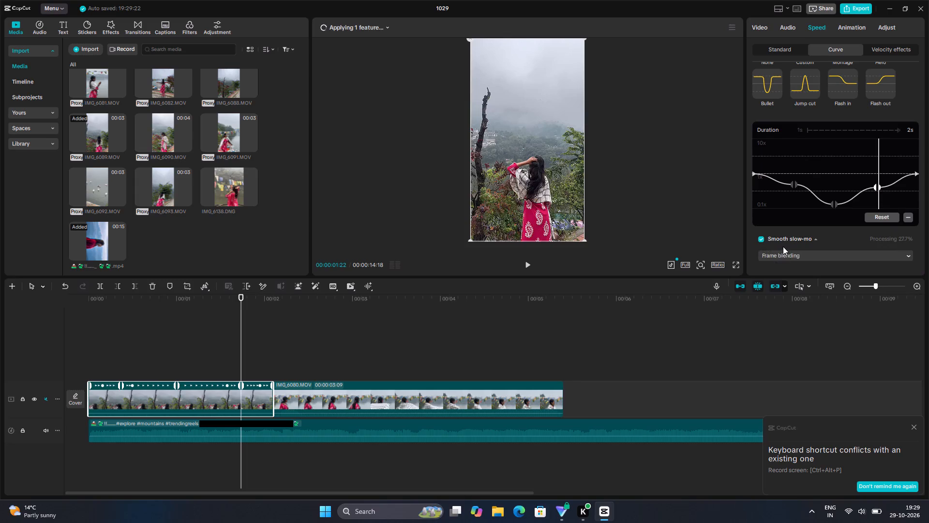
drag(783, 246, 786, 256)
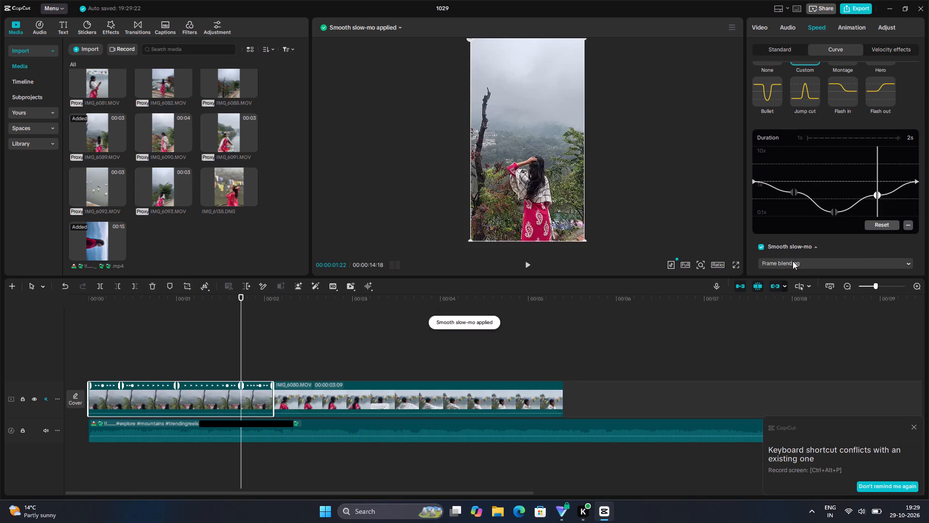
click(793, 261)
click(778, 313)
Play the slowed IMG_6089.MOV from the start of the timeline to check its speed curve against the music.
drag(242, 338, 80, 365)
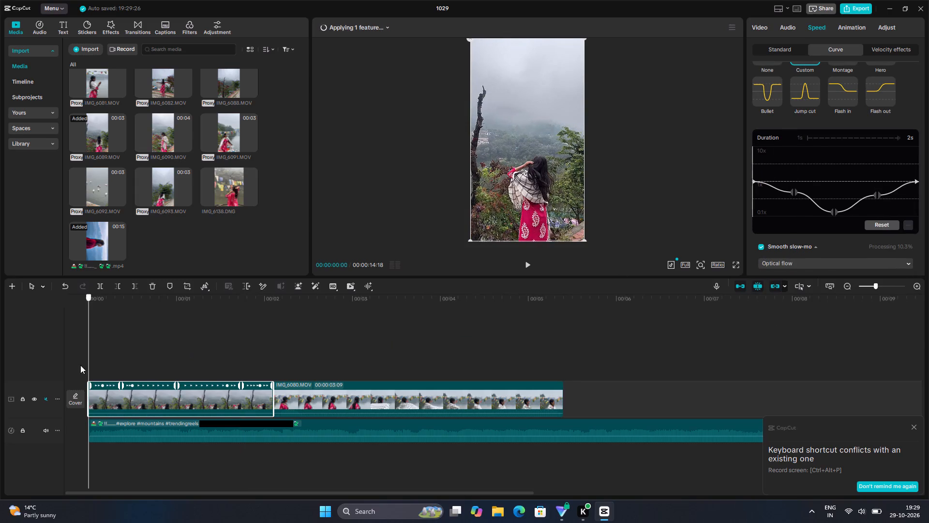
ctrl+scroll(262, 347, down, 5)
key(space)
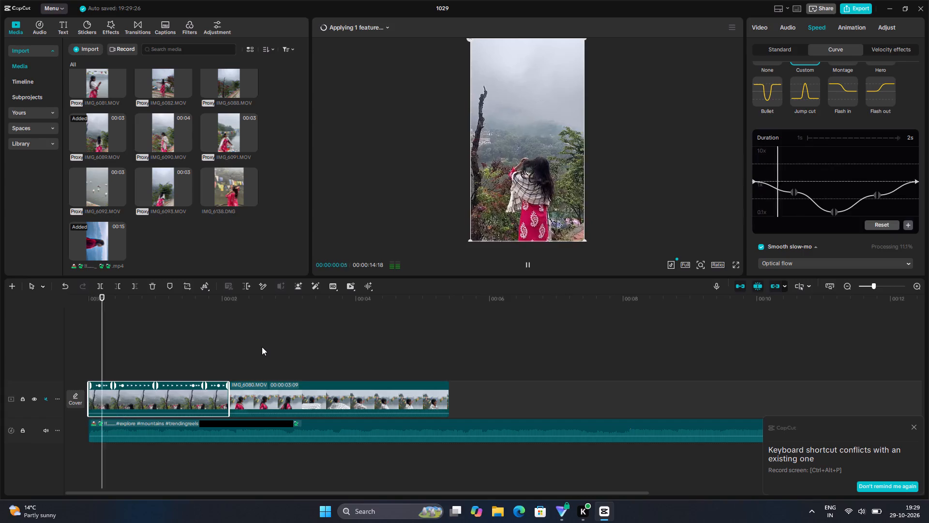
key(space)
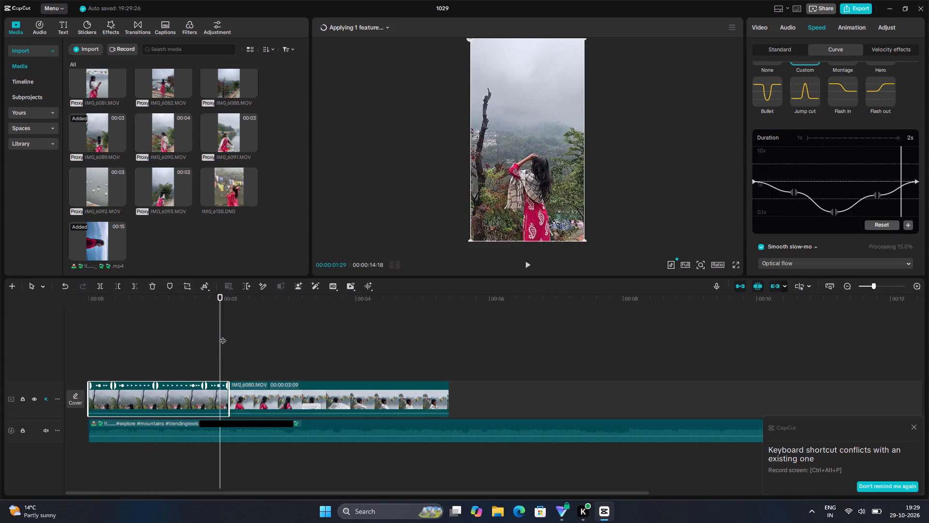
drag(223, 336, 0, 338)
key(space)
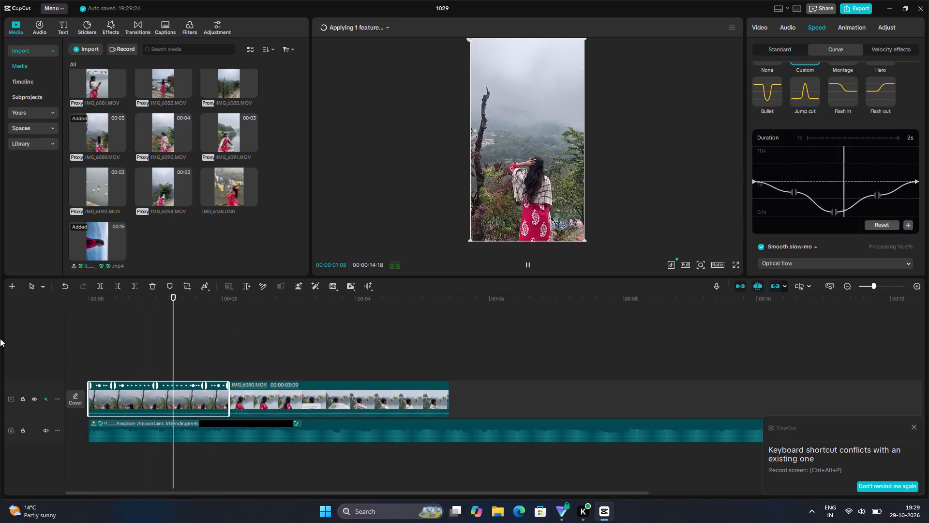
key(space)
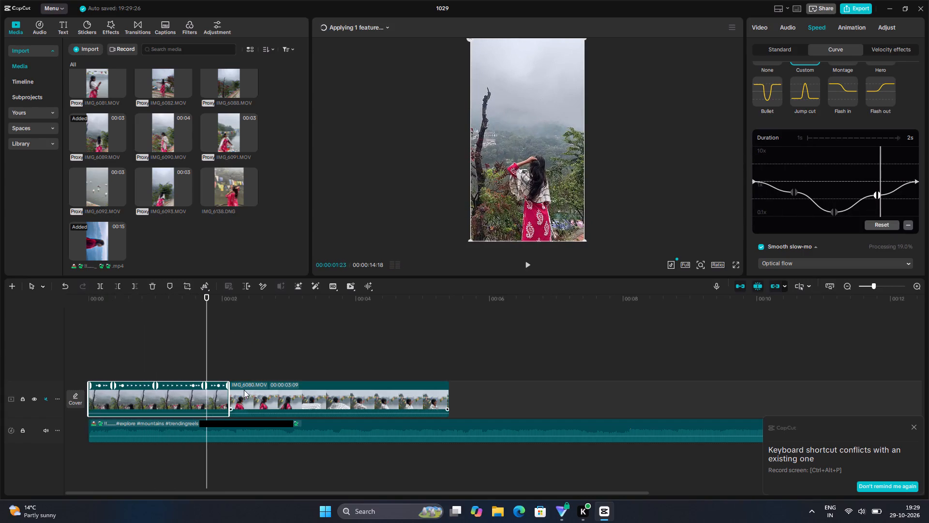
key(space)
key(space)
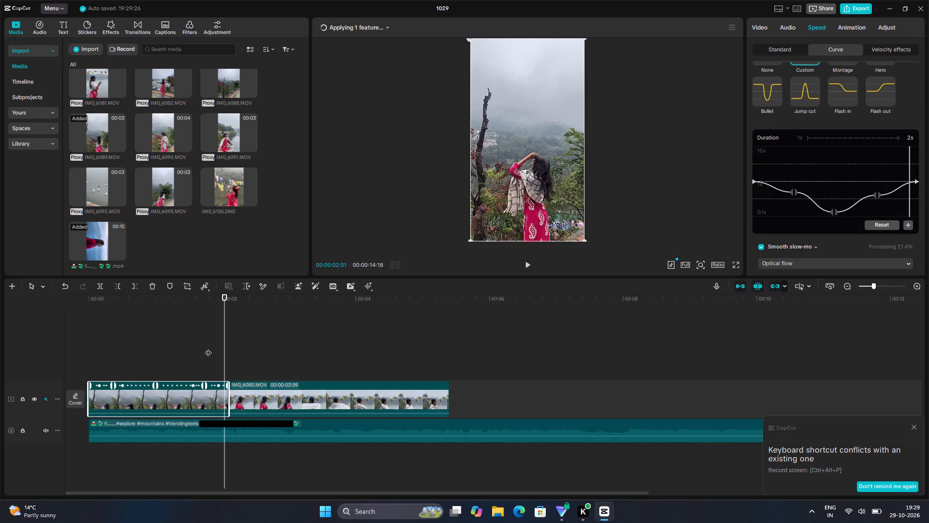
Replay IMG_6089.MOV from the start against the music and trim its end back to 00:00:02:01.
drag(225, 346, 0, 345)
key(space)
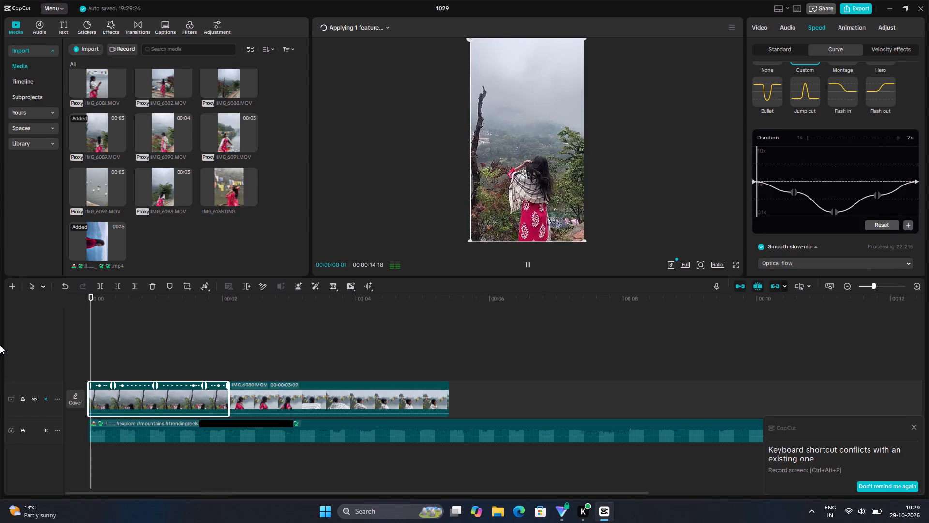
key(space)
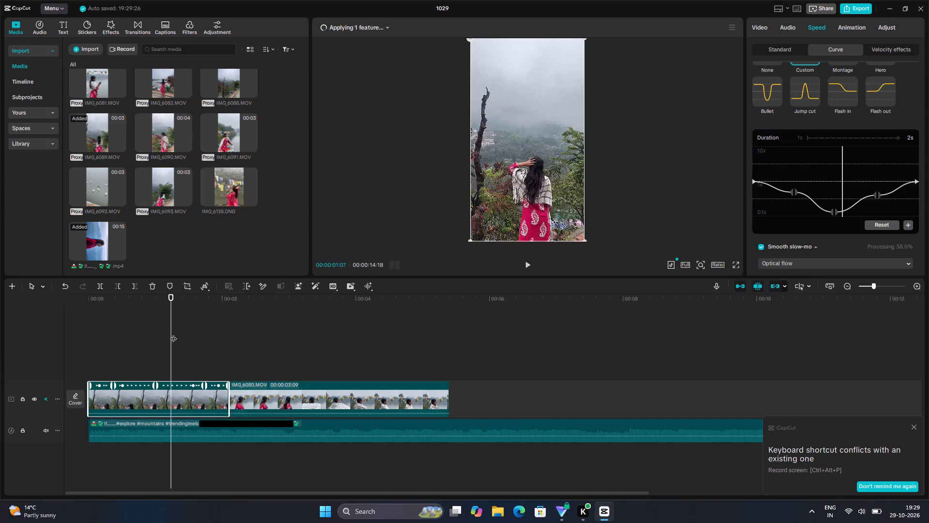
drag(173, 334, 23, 358)
key(space)
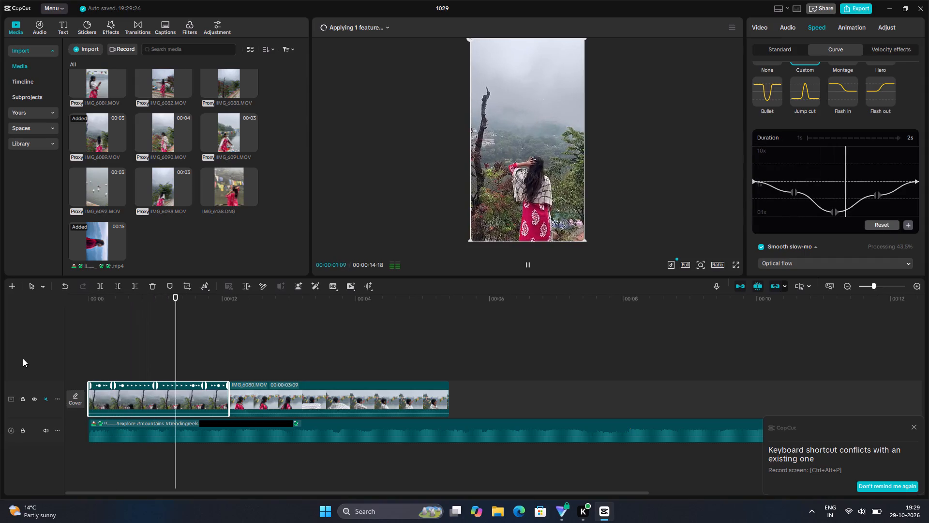
key(space)
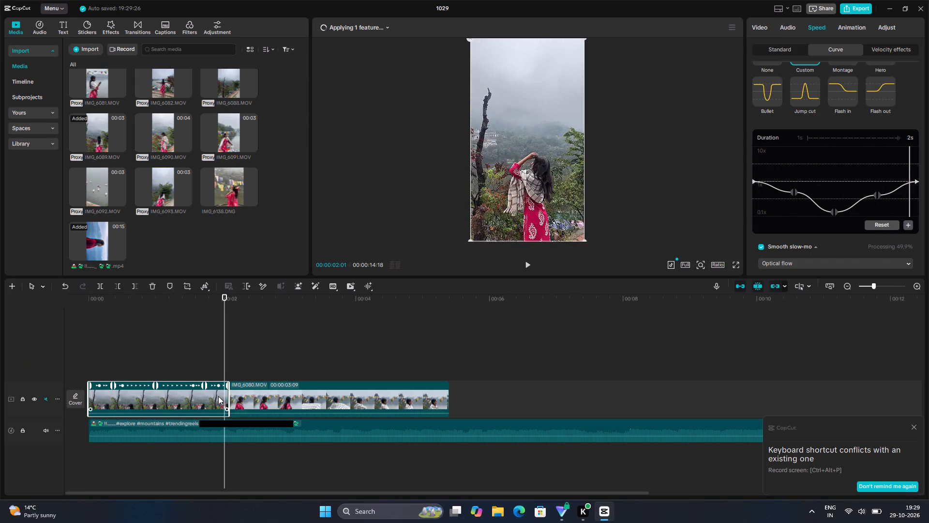
drag(228, 395, 222, 396)
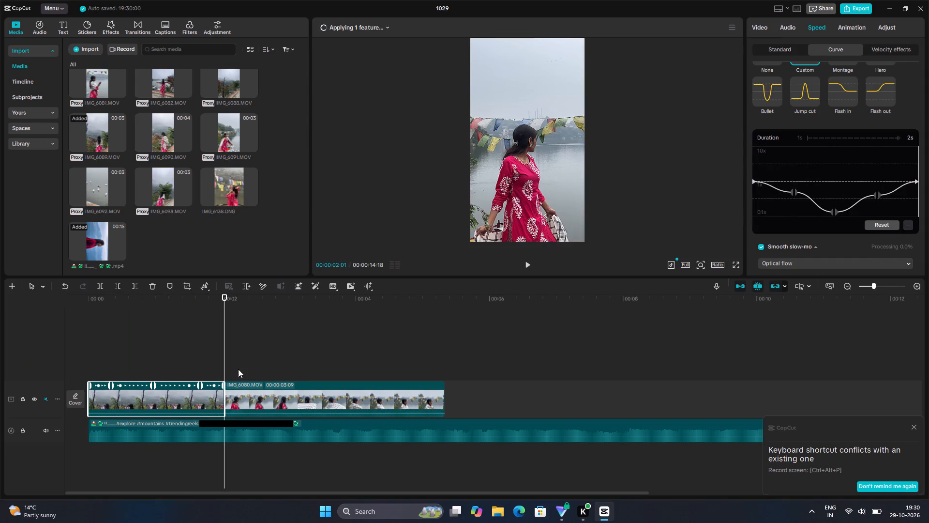
Play through IMG_6080.MOV to find its ending moment and trim away everything after 00:00:03:15.
key(space)
key(space)
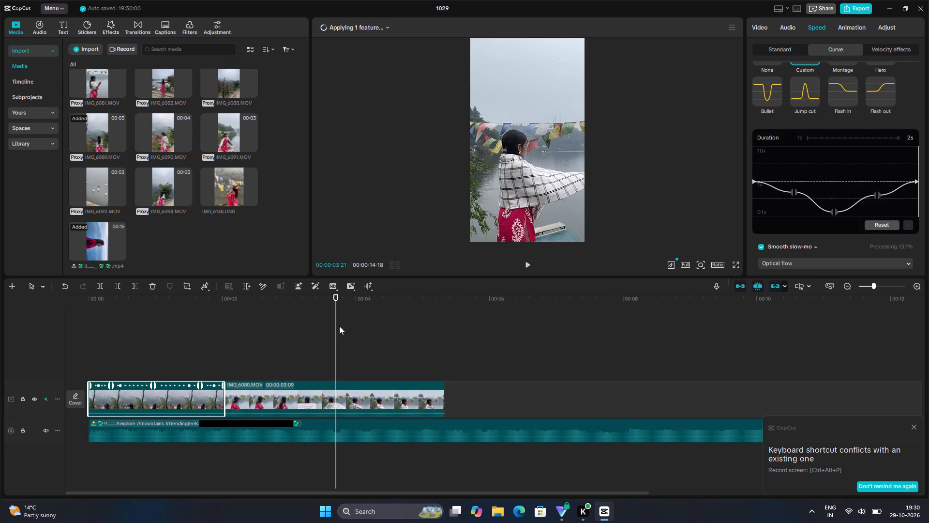
drag(336, 327, 115, 327)
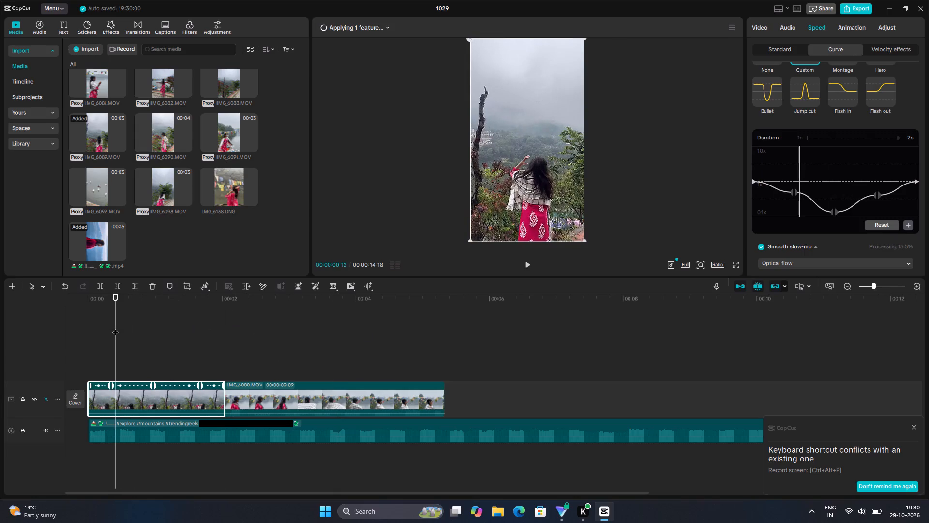
drag(115, 327, 41, 324)
key(space)
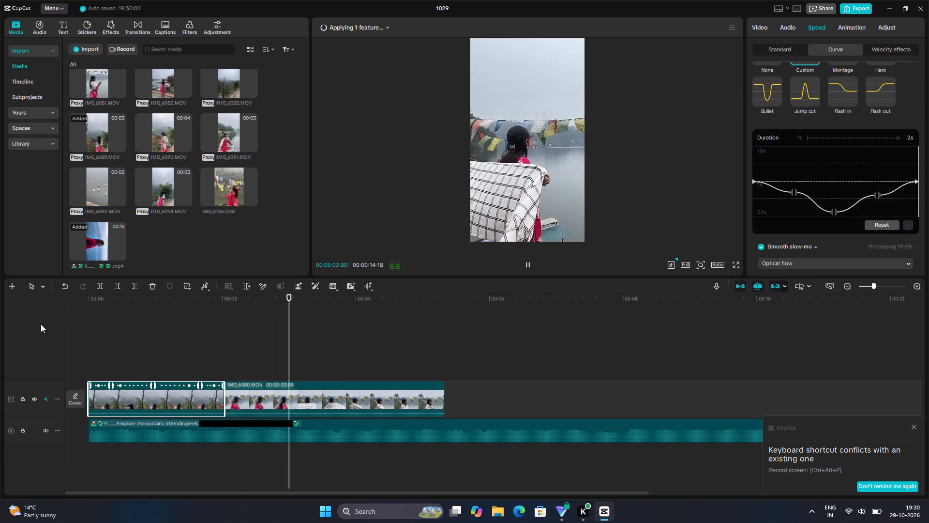
key(space)
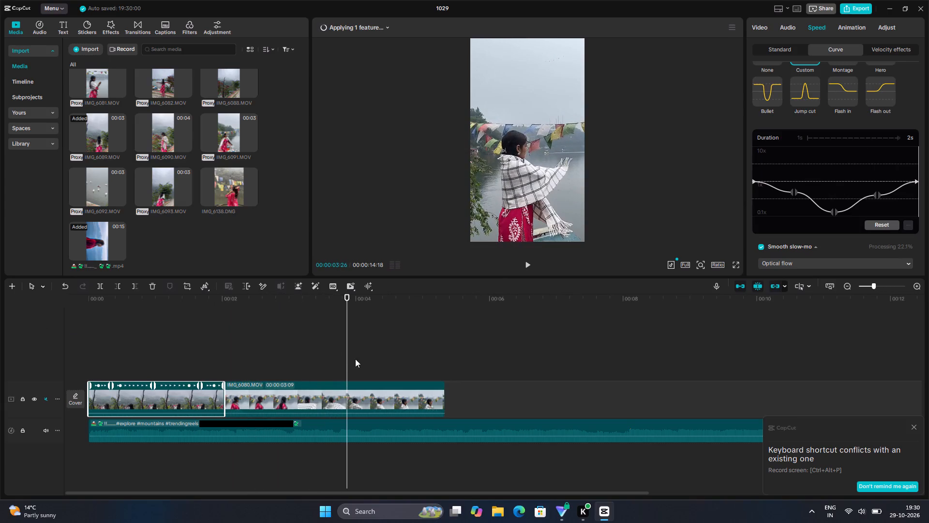
drag(346, 355, 319, 361)
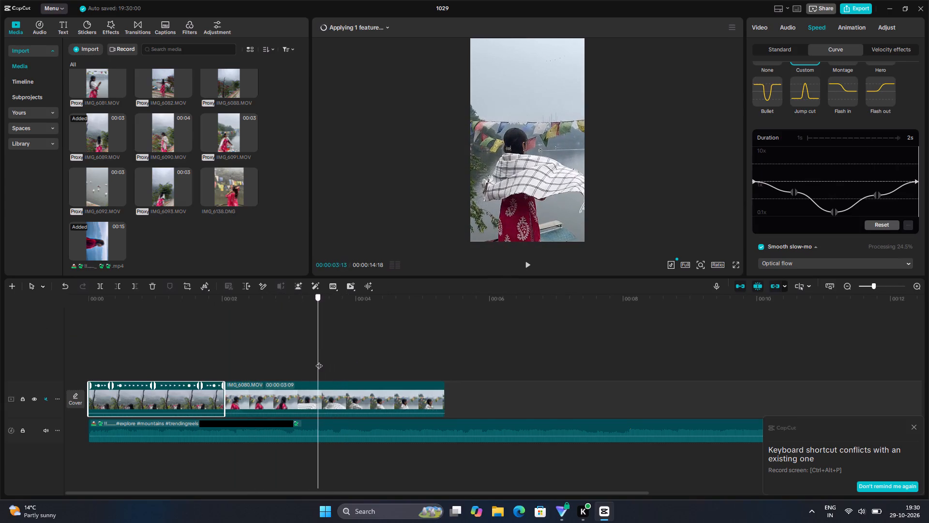
drag(319, 361, 323, 361)
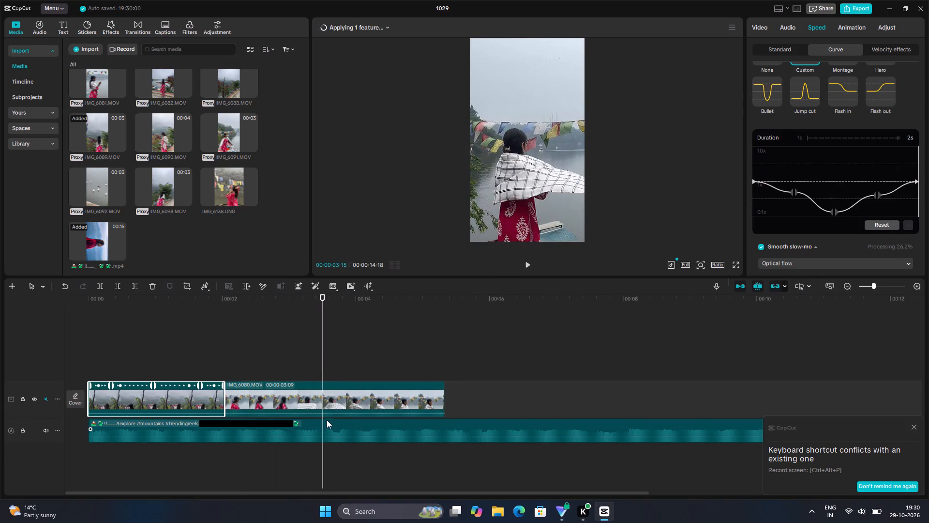
click(328, 388)
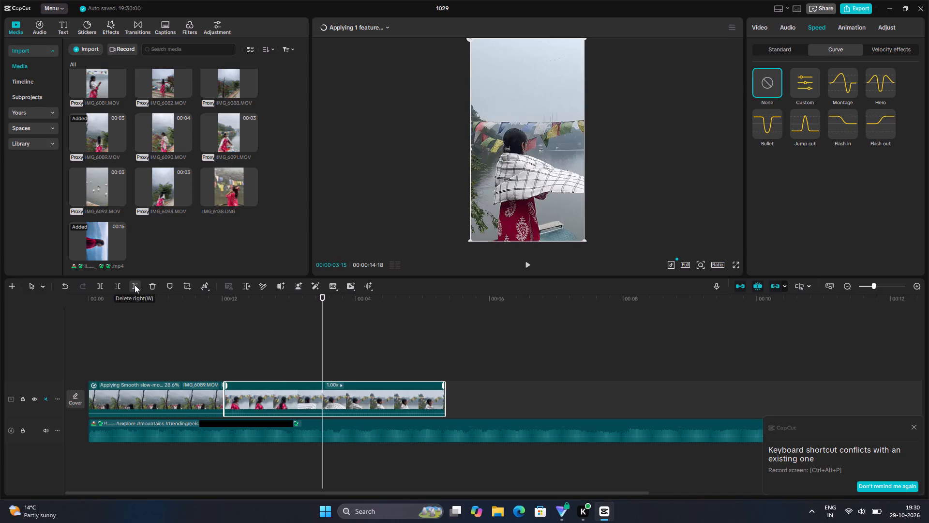
click(135, 285)
Apply a Custom speed curve to IMG_6080.MOV, lowering only the middle point for a slow-motion dip.
drag(320, 339, 245, 349)
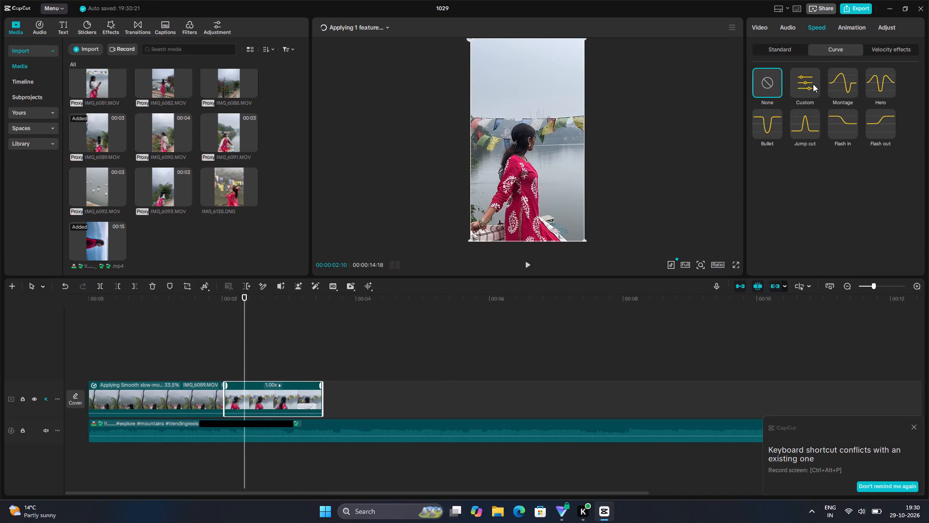
double_click(813, 84)
drag(835, 212, 835, 235)
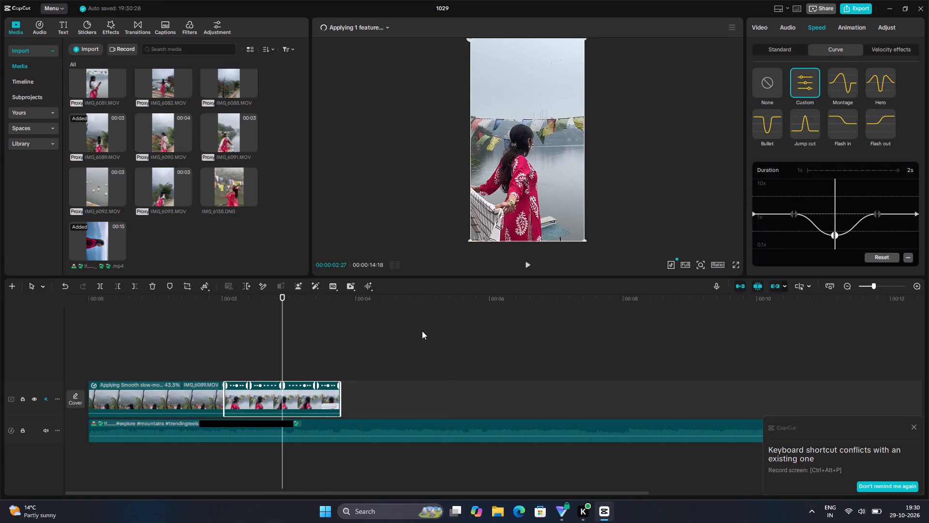
Play the edit from the start against the music and extend the end of IMG_6080.MOV to 00:00:04:03.
drag(279, 330, 285, 342)
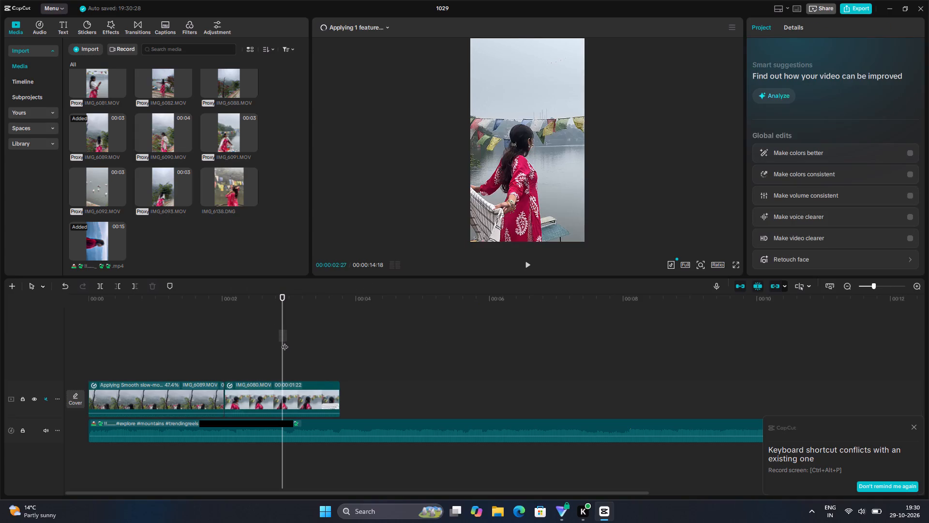
drag(285, 342, 282, 342)
drag(282, 342, 0, 376)
key(space)
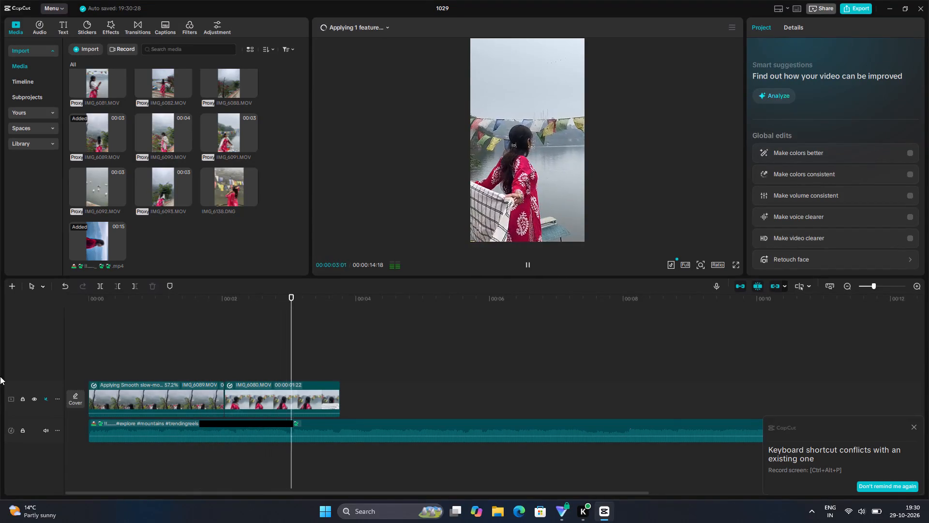
key(space)
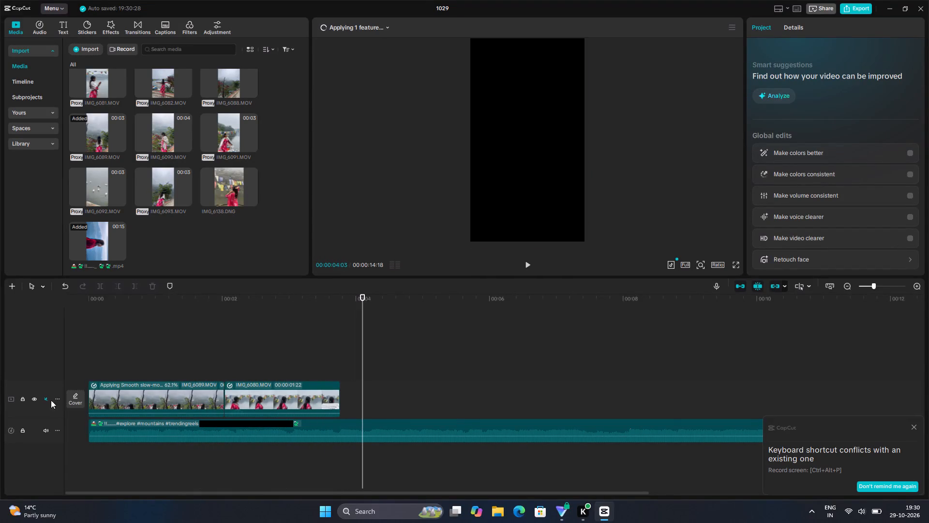
click(284, 394)
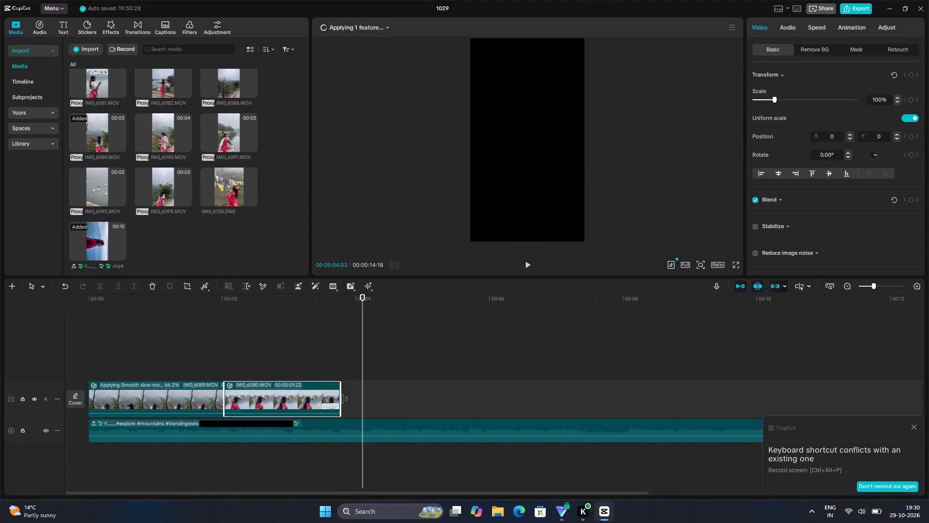
drag(343, 399, 361, 402)
Play the timeline from the start to check the lengthened IMG_6080.MOV against the music.
drag(361, 358, 111, 355)
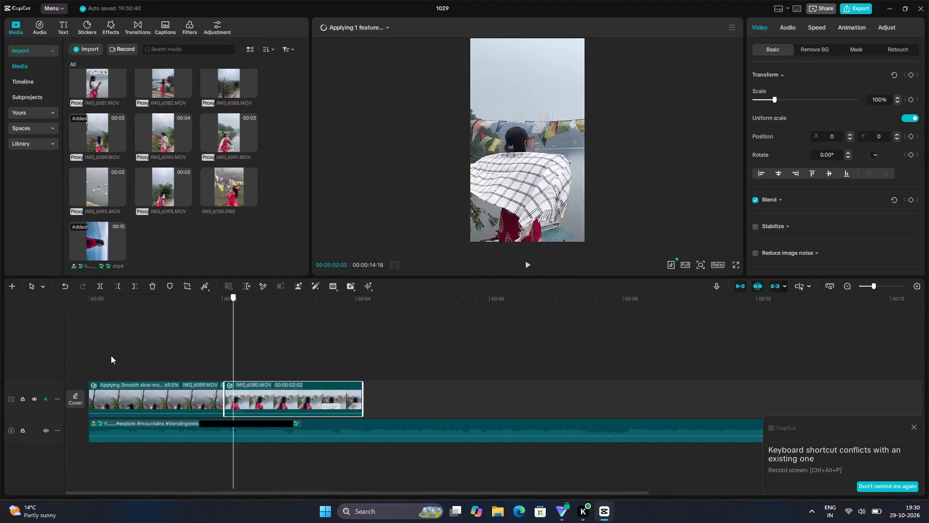
drag(111, 355, 0, 367)
key(space)
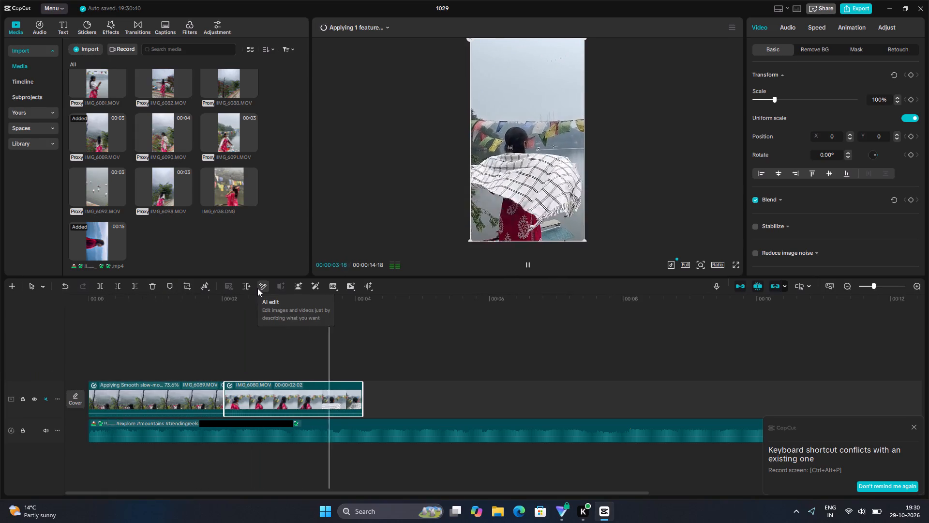
key(space)
key(space)
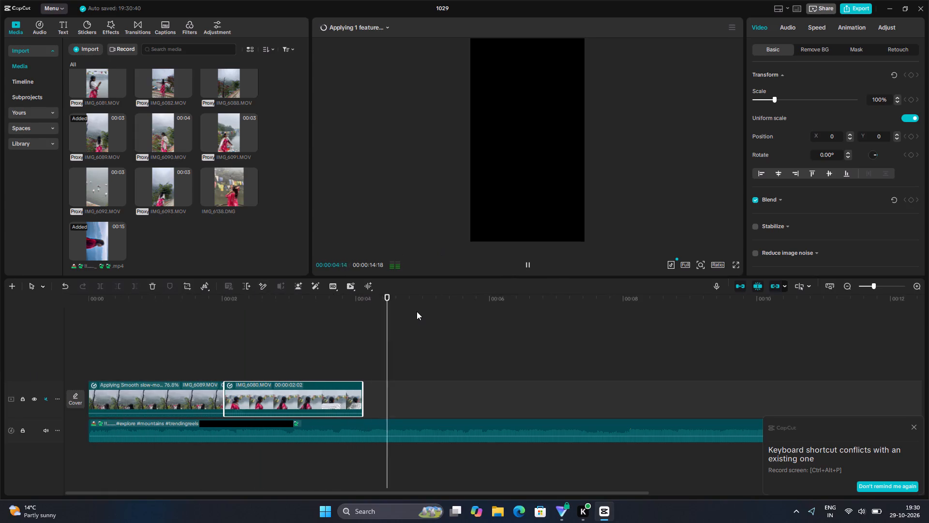
key(space)
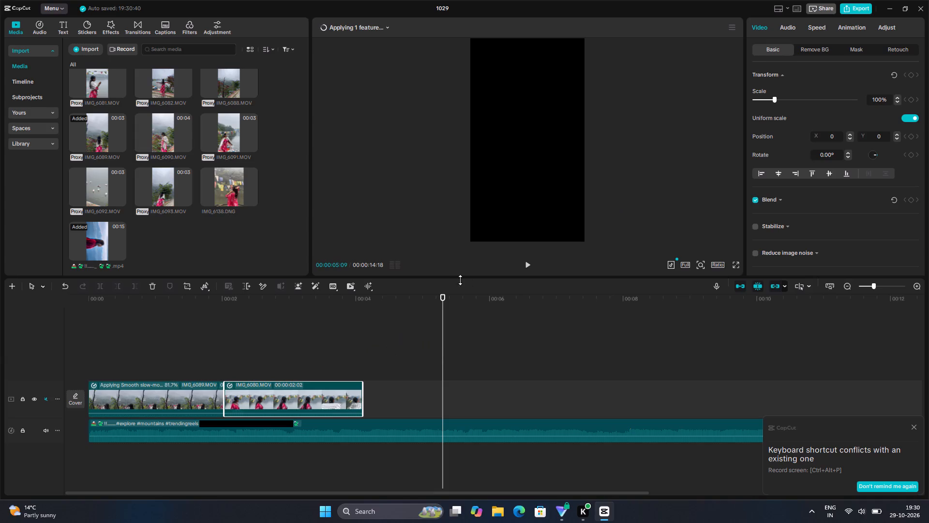
Enable Smooth slow-mo for IMG_6080.MOV with the Optical flow method.
click(819, 24)
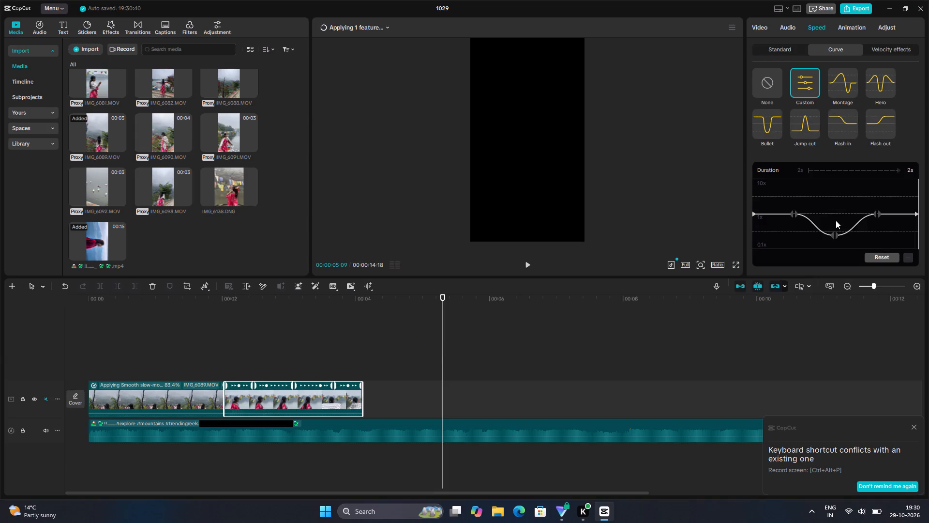
scroll(834, 218, down, 5)
click(764, 237)
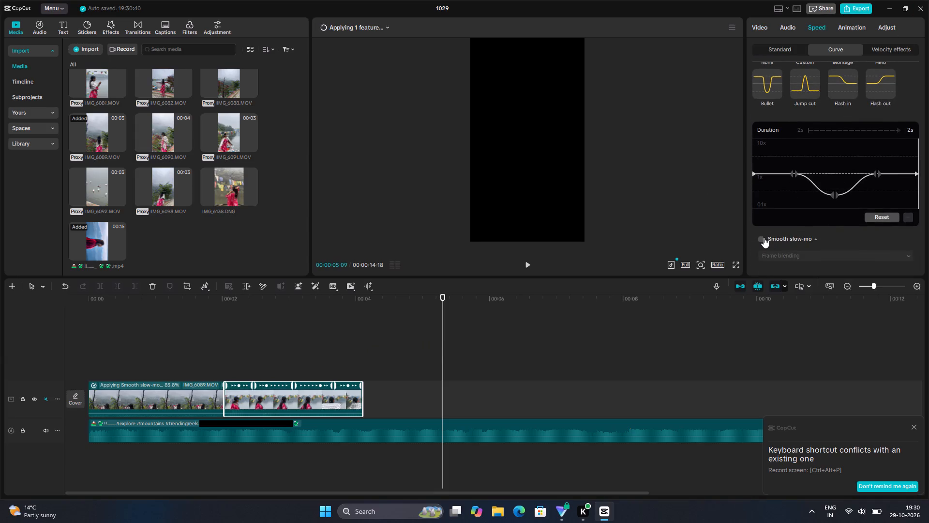
click(776, 257)
click(774, 300)
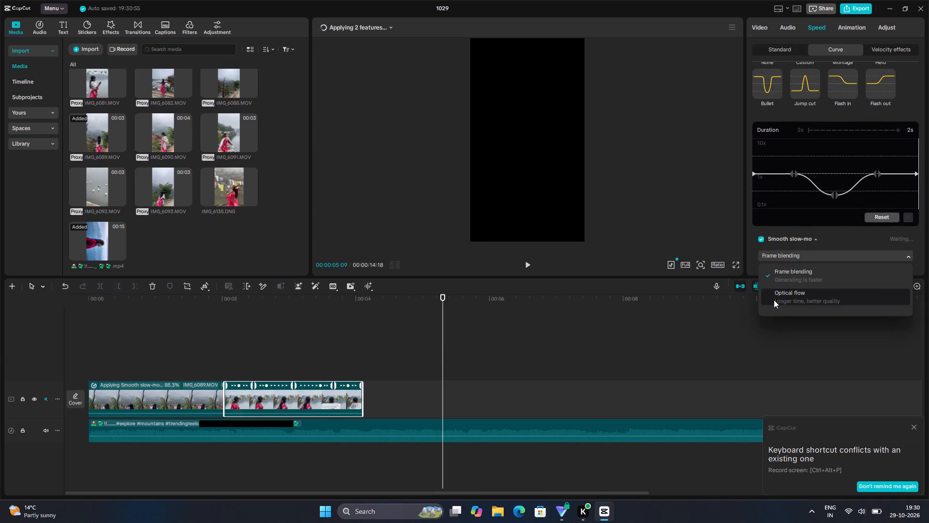
Preview the lake clips IMG_6092.MOV, IMG_6076.MOV and IMG_6077.MOV, and add IMG_6077.MOV to the timeline after IMG_6080.MOV.
drag(443, 334, 367, 340)
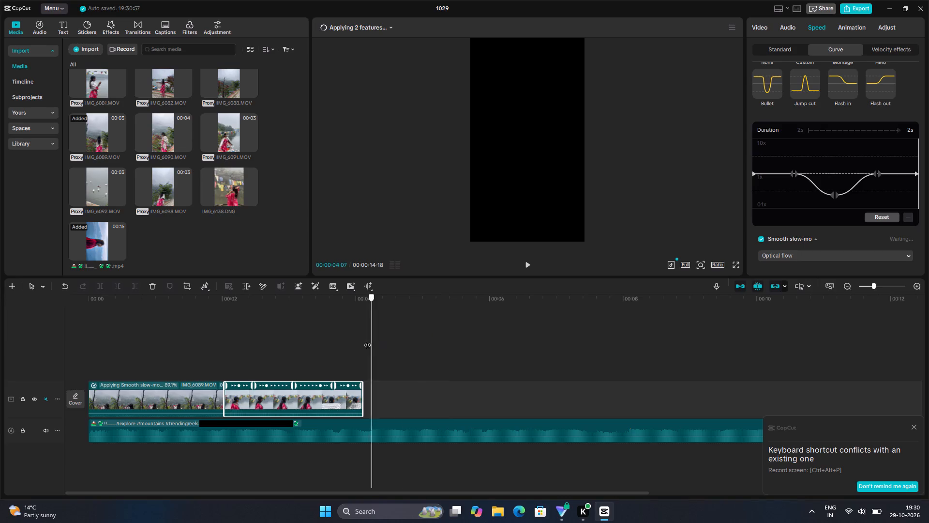
drag(367, 340, 366, 340)
double_click(109, 169)
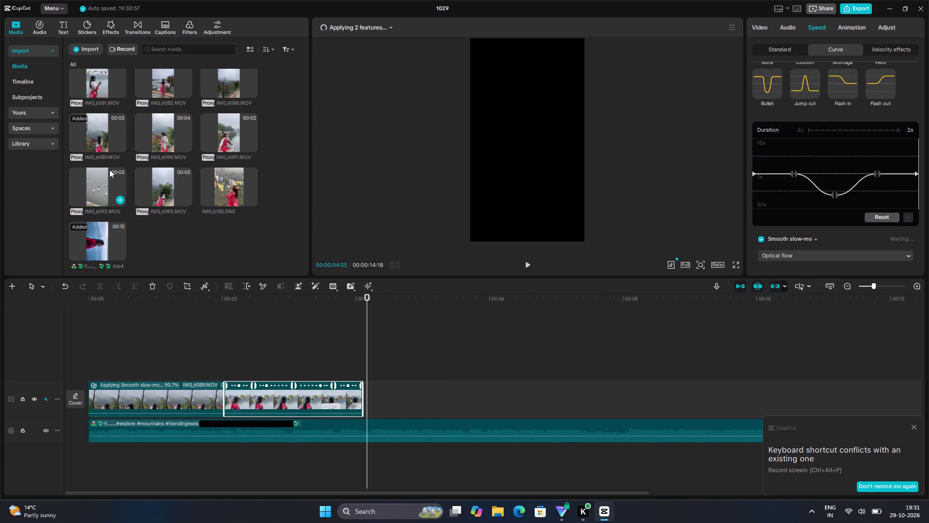
scroll(187, 139, up, 1)
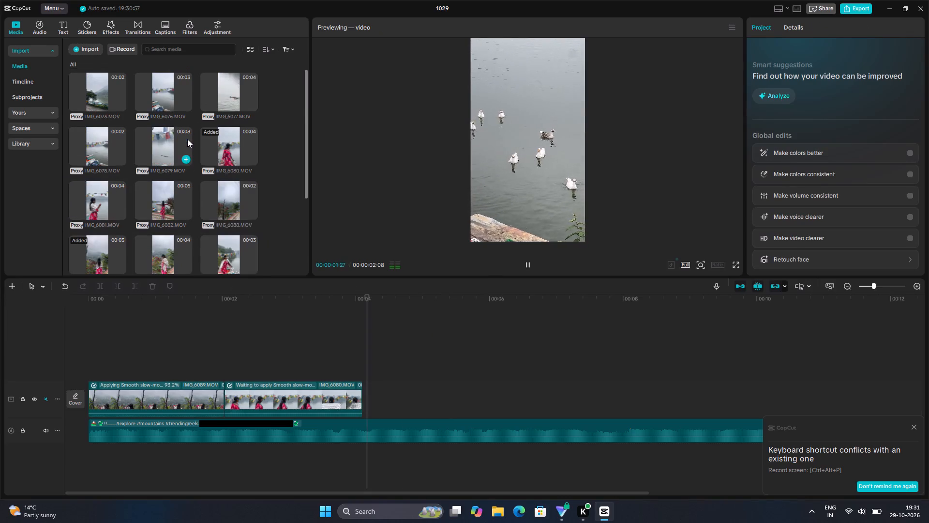
double_click(157, 93)
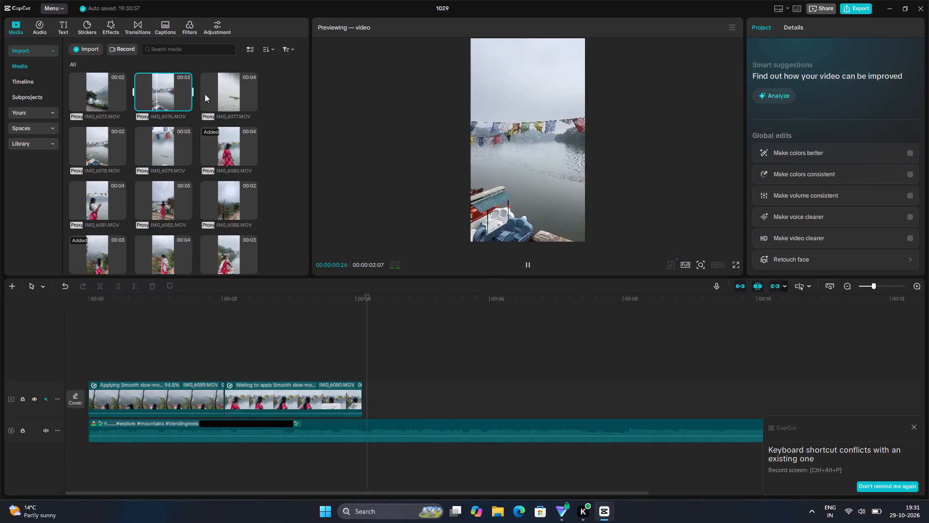
double_click(229, 97)
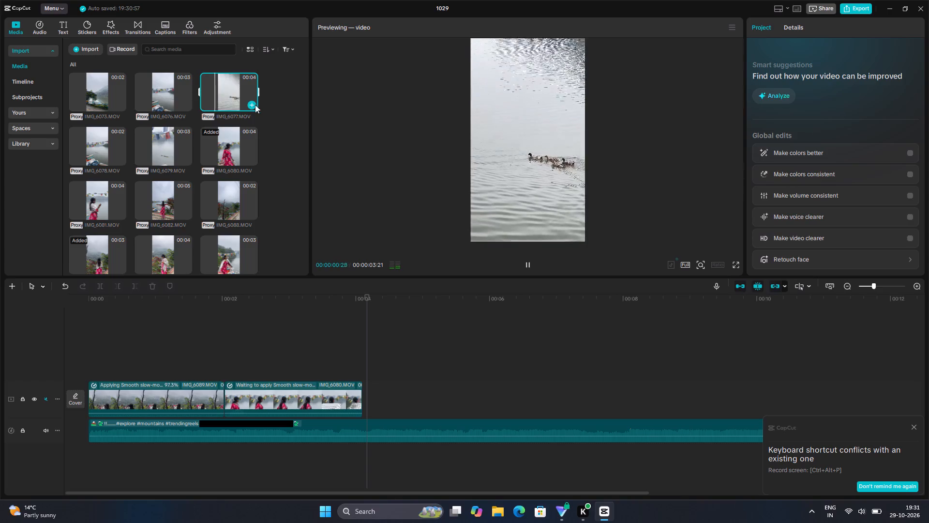
click(253, 106)
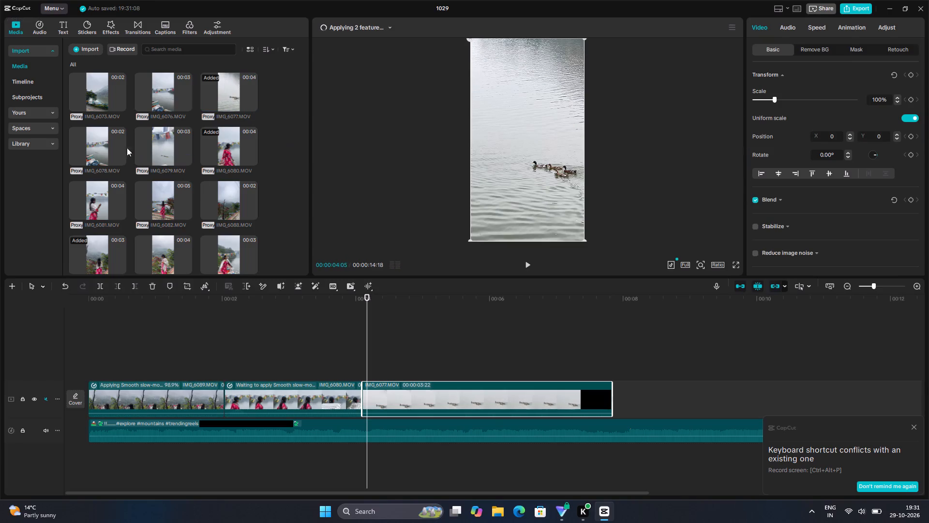
Play the timeline from the start to check the added IMG_6077.MOV duck clip against the music.
double_click(111, 146)
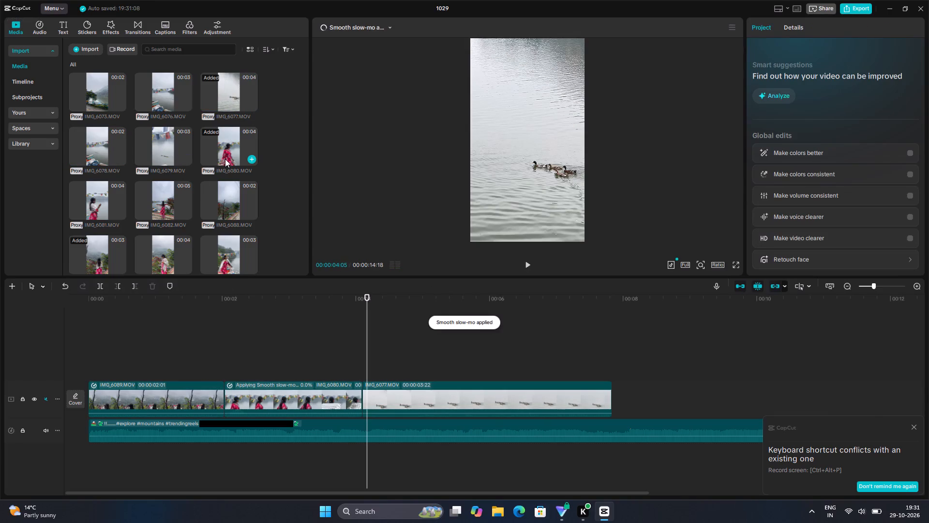
drag(367, 335, 0, 347)
key(space)
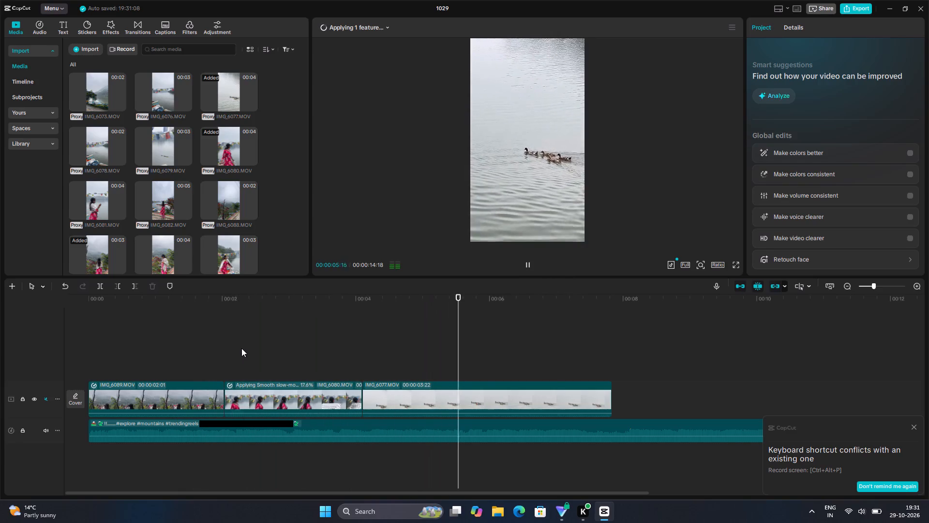
key(space)
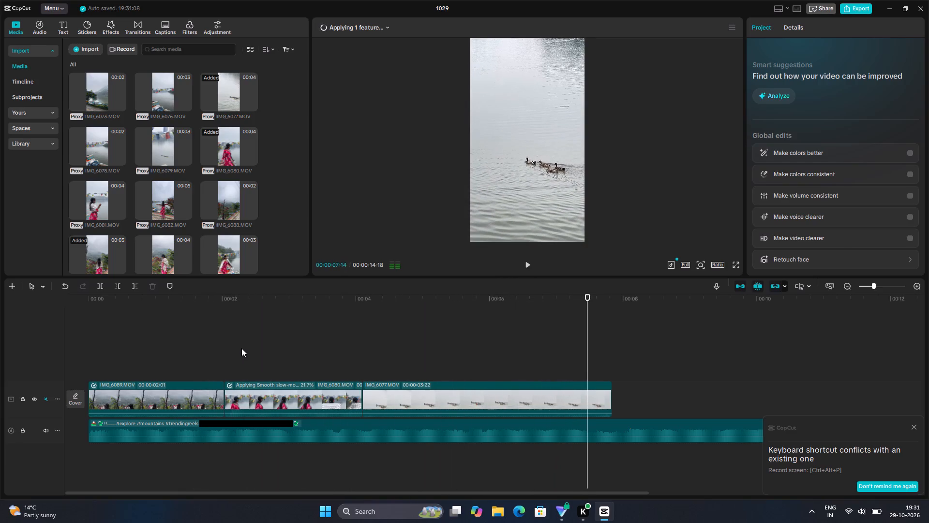
Slow IMG_6077.MOV down to a standard speed of 0.60x.
click(481, 390)
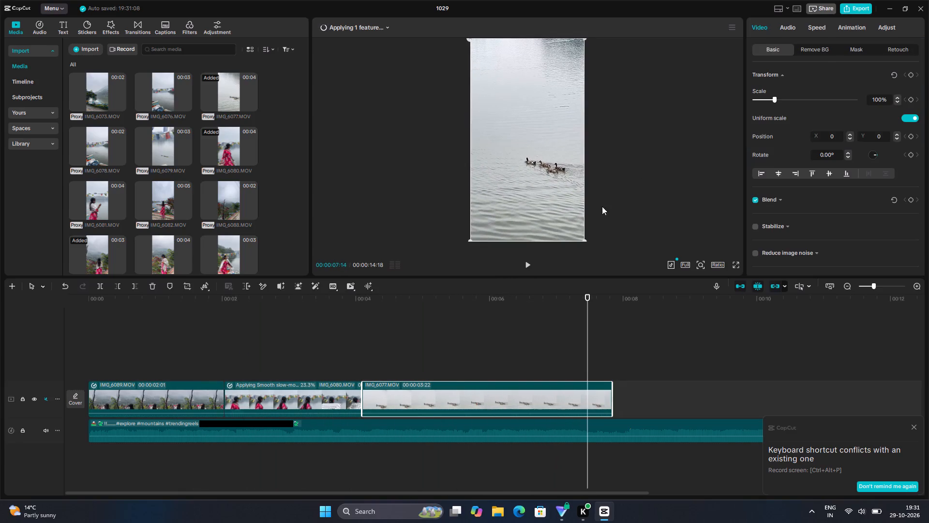
click(827, 31)
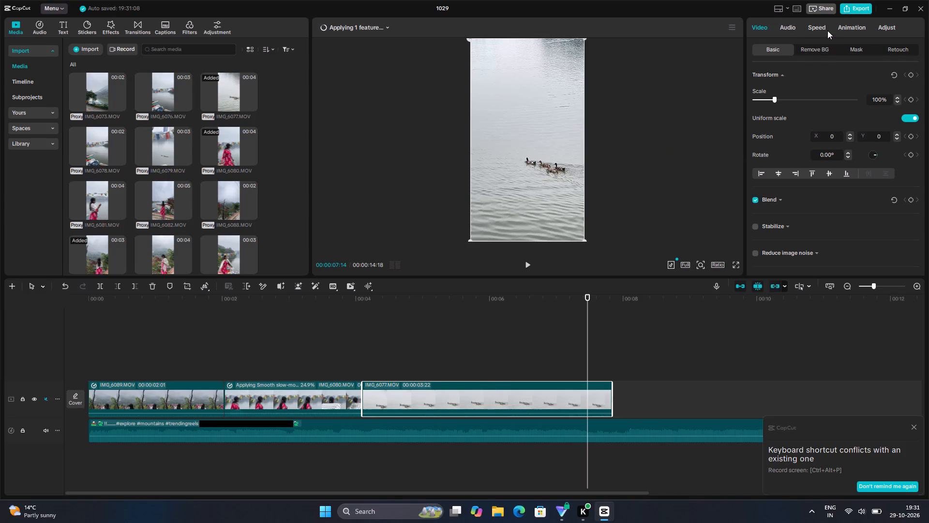
click(773, 48)
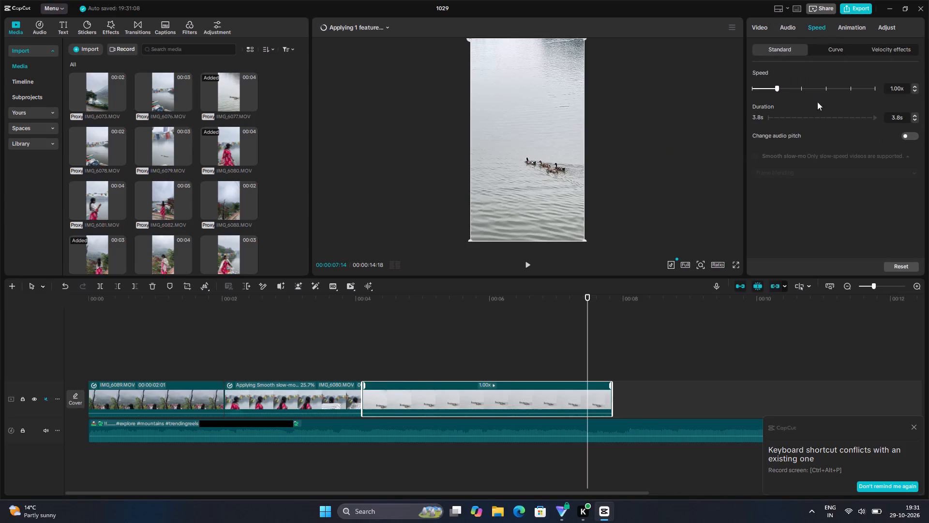
drag(777, 88, 767, 92)
drag(767, 92, 766, 92)
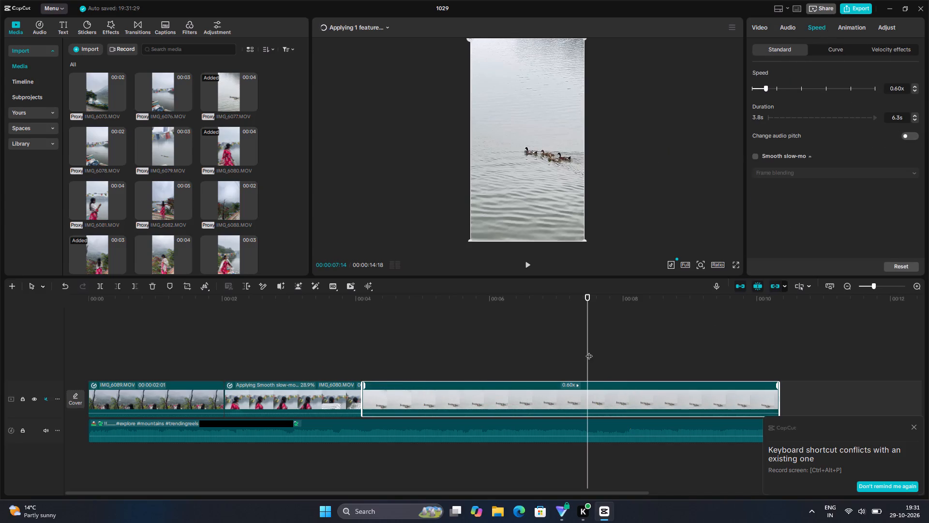
drag(589, 351, 479, 356)
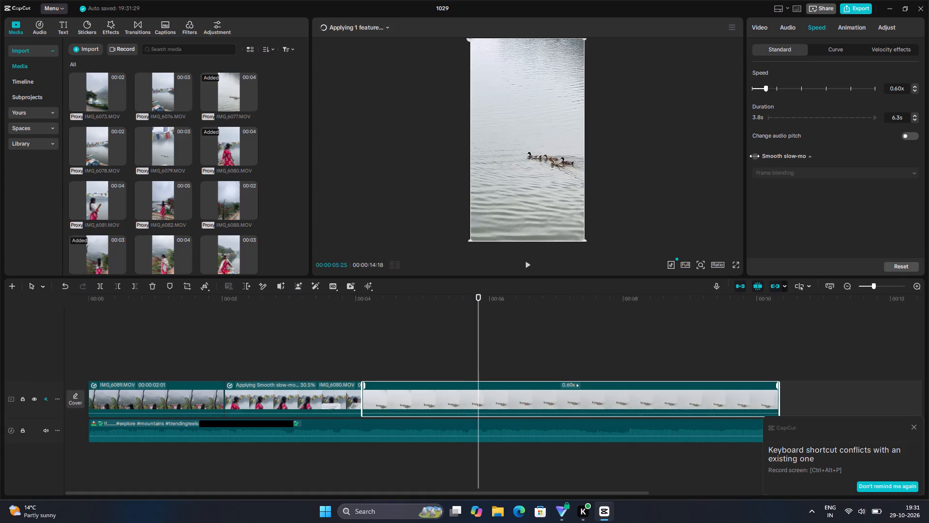
Enable Smooth slow-mo for IMG_6077.MOV with the Optical flow method.
click(754, 156)
click(763, 169)
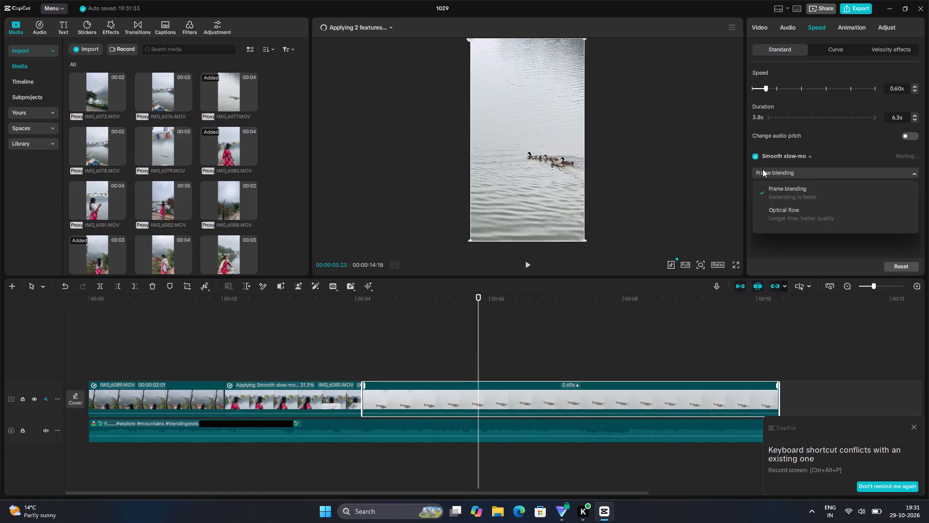
click(772, 210)
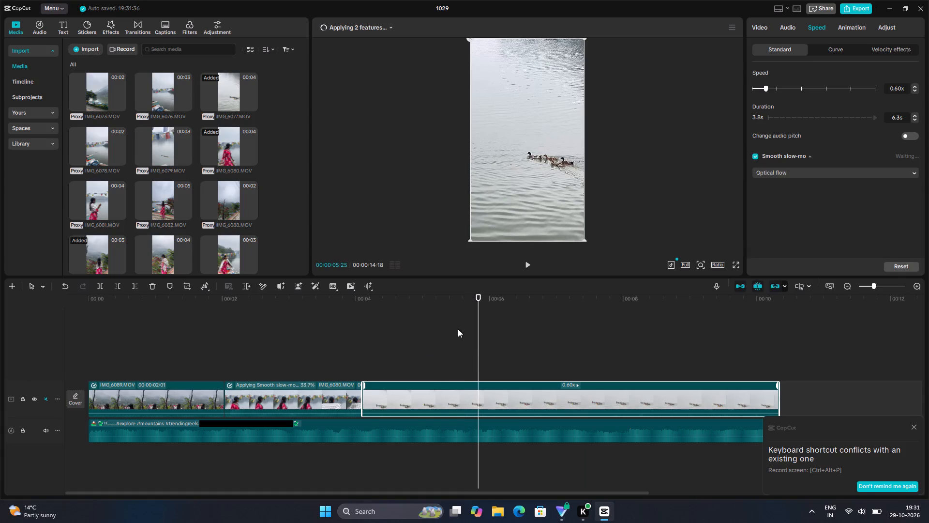
Play the edit from the start against the music and cut off the end of IMG_6077.MOV at 00:00:07:24.
drag(479, 340, 110, 390)
key(space)
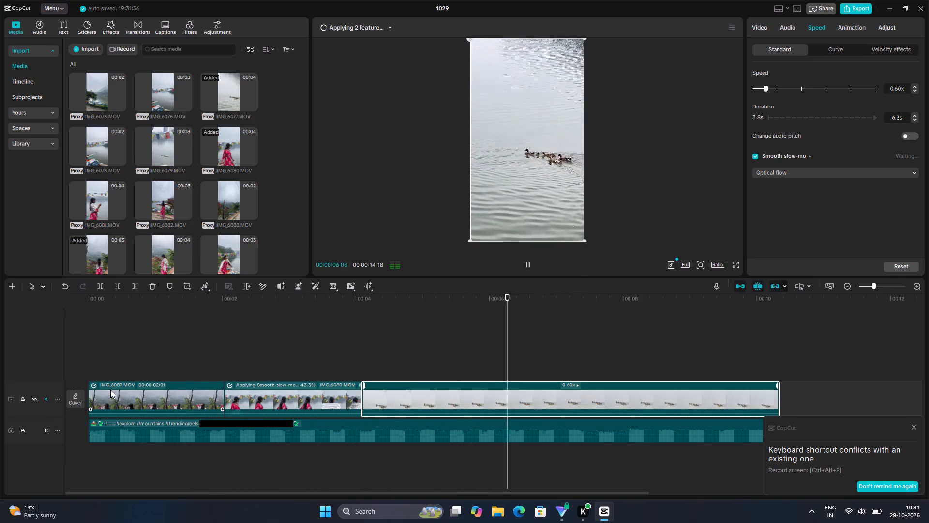
key(space)
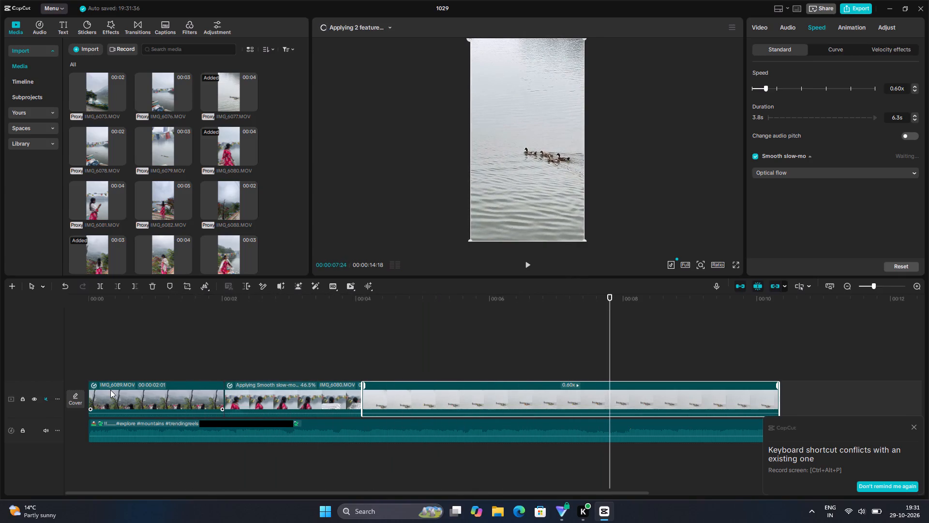
click(135, 288)
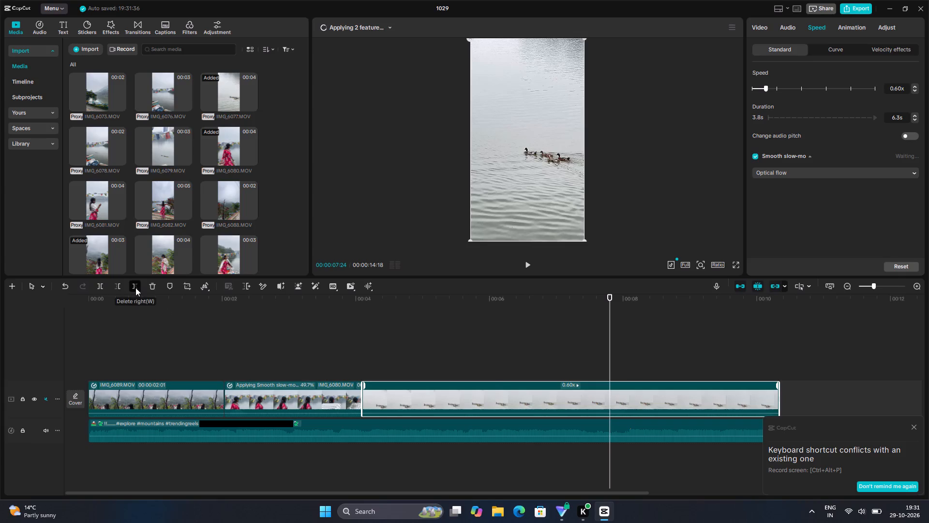
click(815, 168)
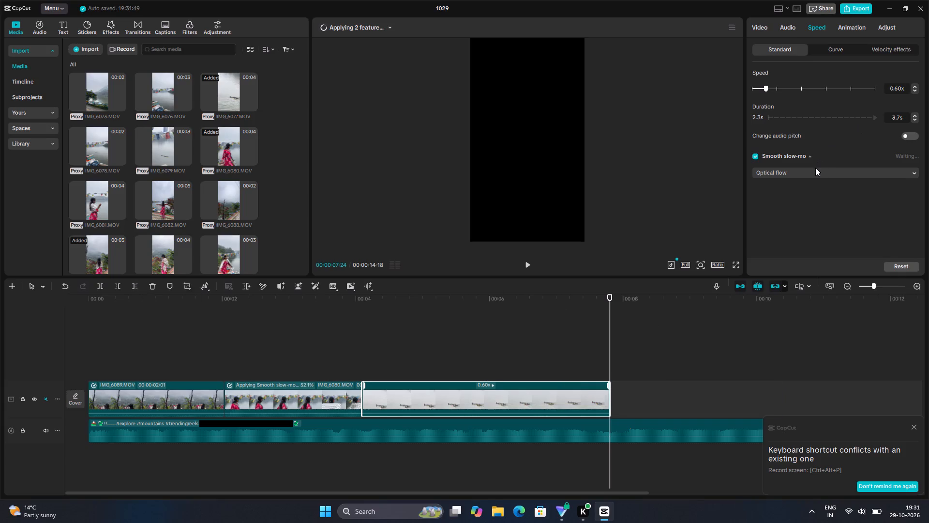
click(789, 217)
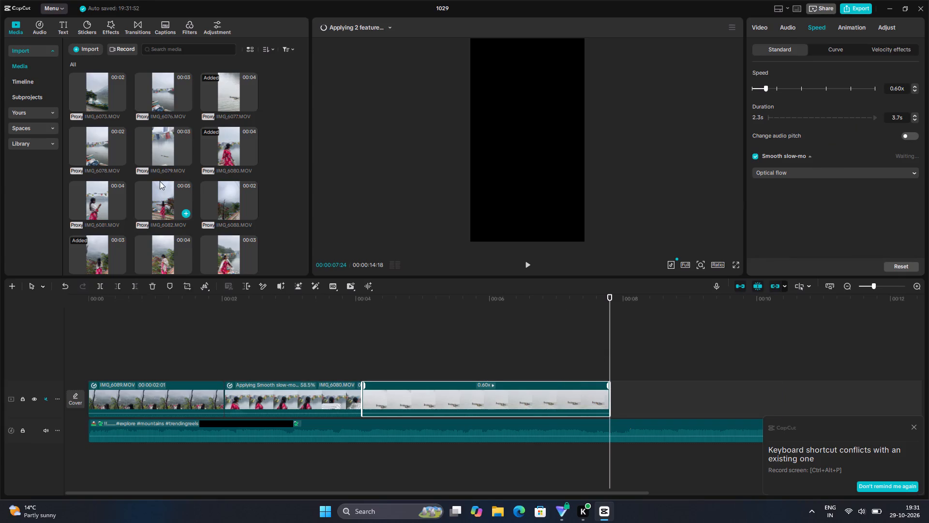
Preview the imported clips from IMG_6073.MOV to IMG_6088.MOV to look for the shot that should follow the duck clip.
double_click(165, 200)
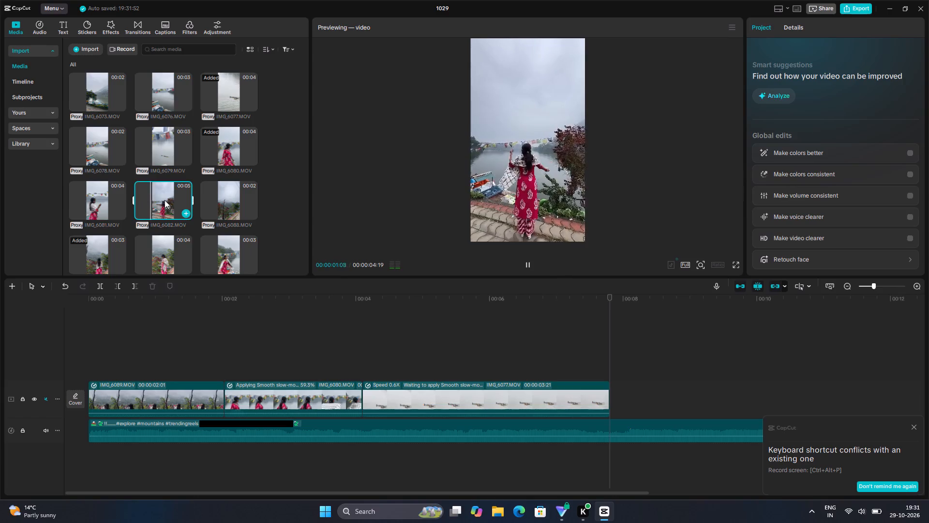
double_click(97, 194)
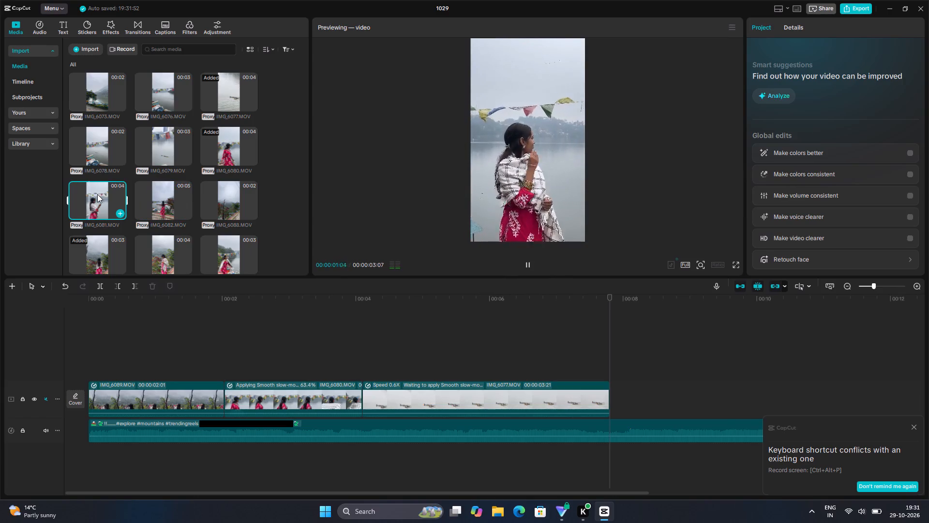
key(space)
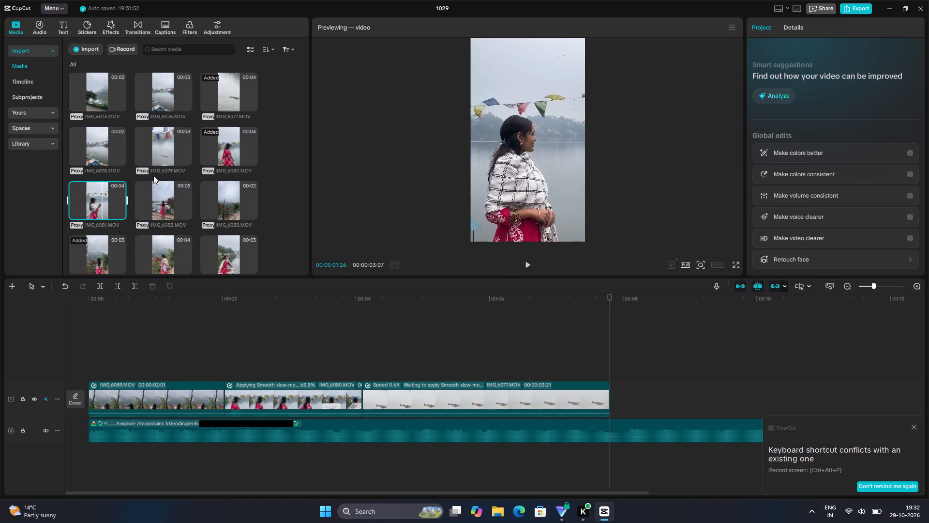
double_click(225, 198)
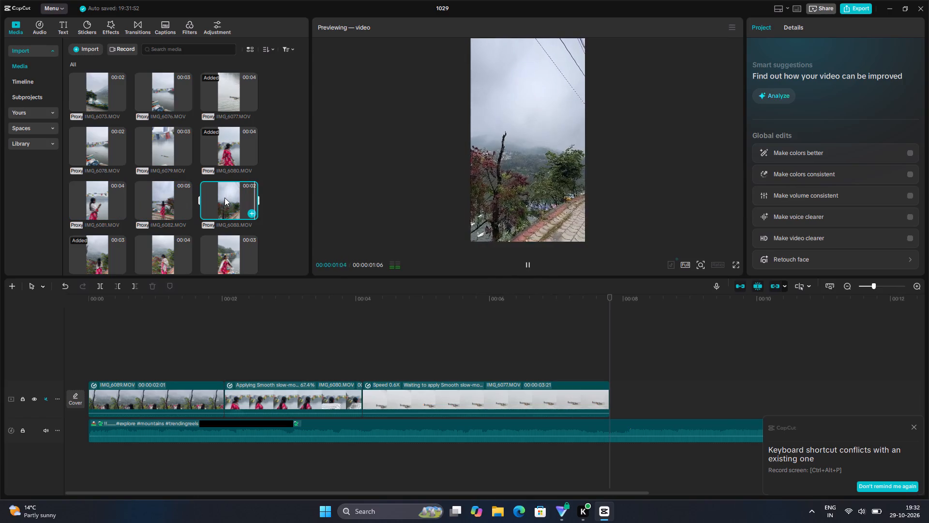
triple_click(168, 131)
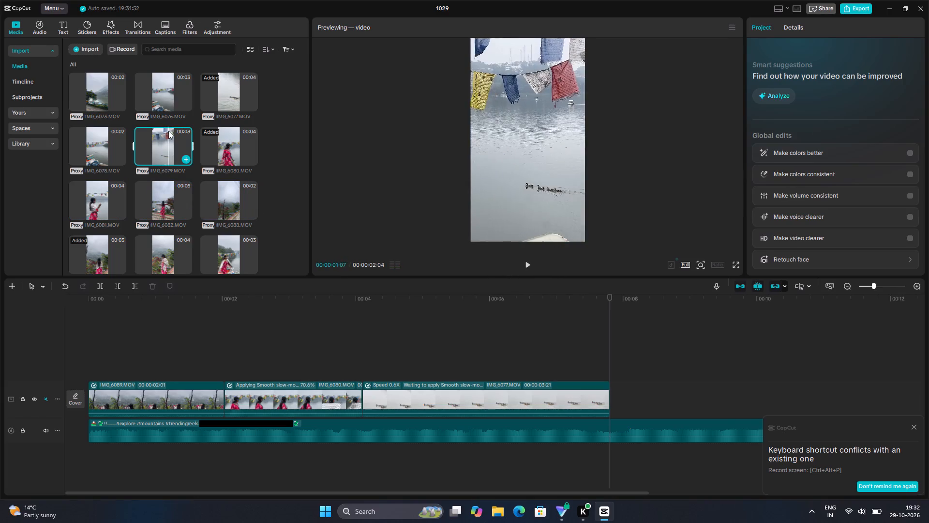
double_click(228, 147)
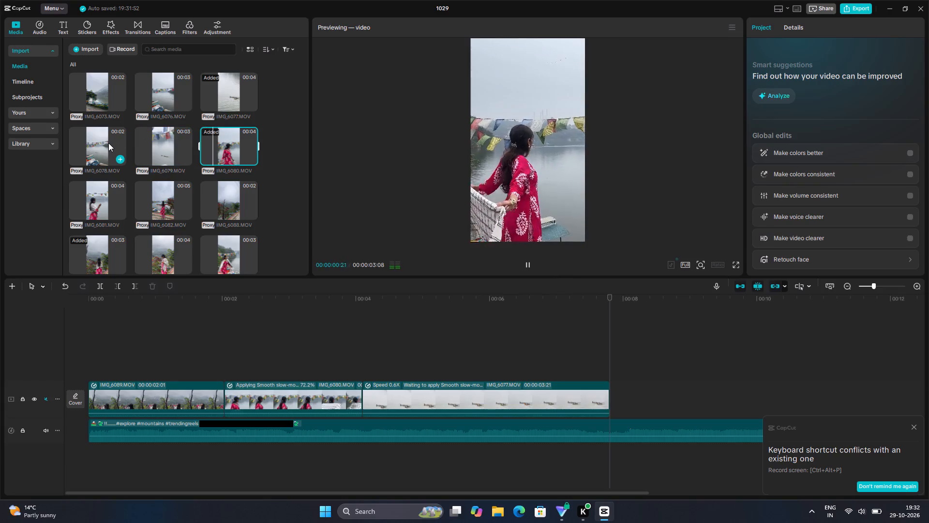
double_click(108, 142)
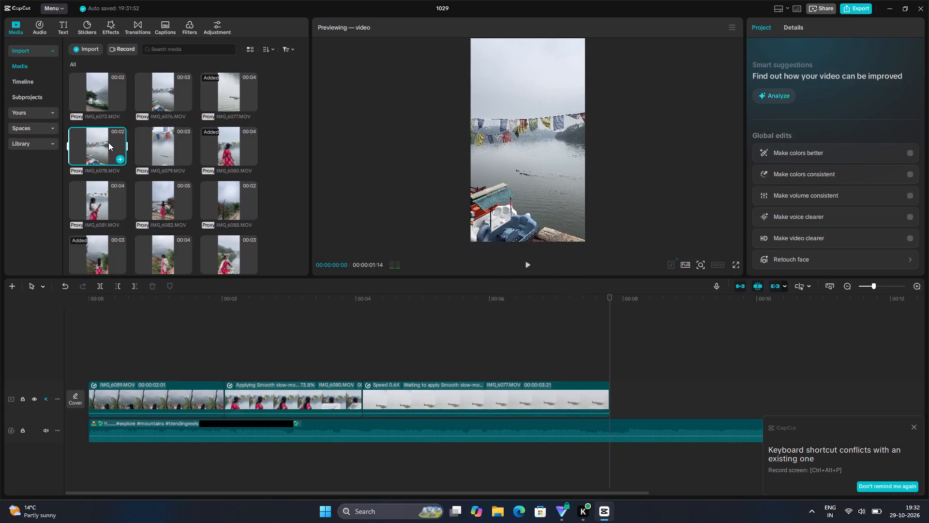
double_click(98, 93)
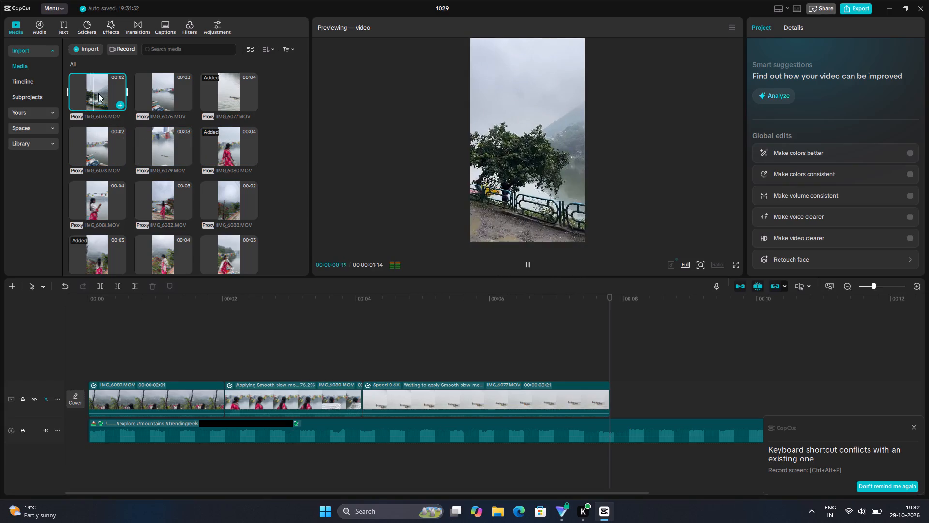
double_click(160, 96)
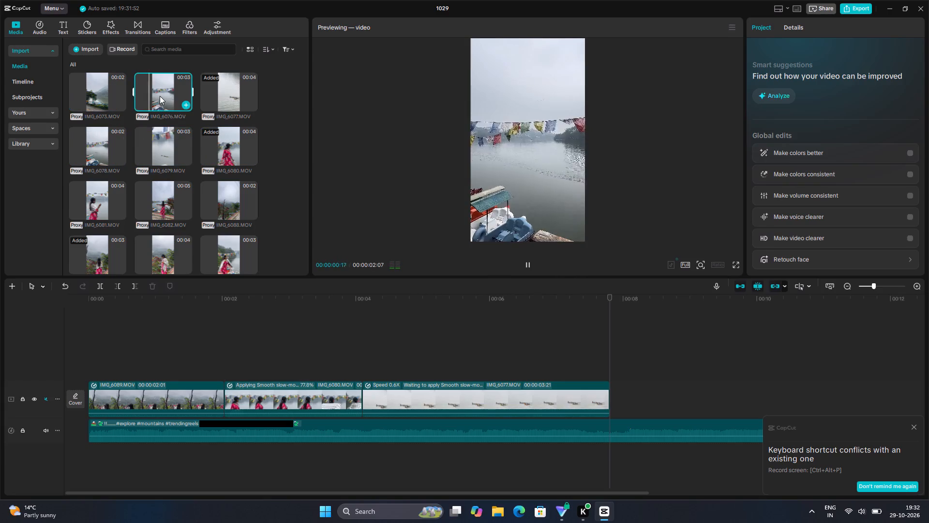
double_click(232, 93)
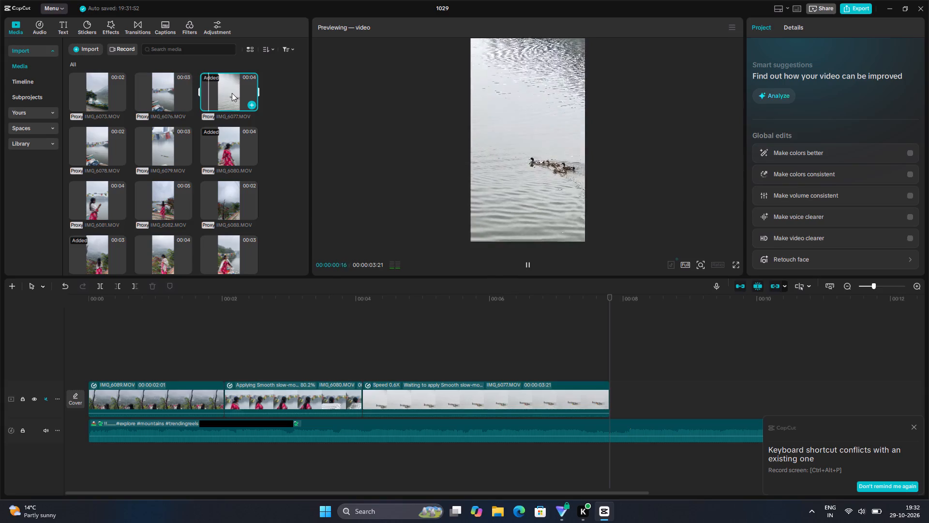
double_click(101, 150)
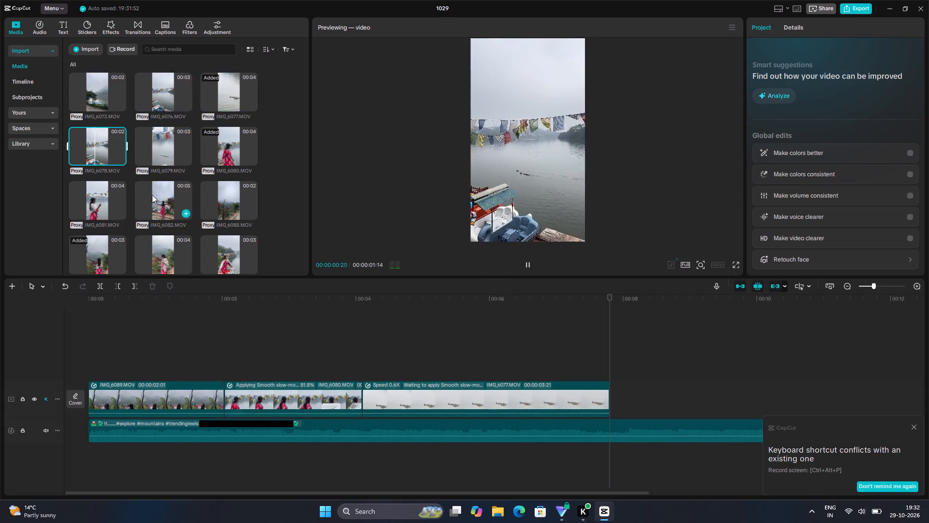
double_click(106, 196)
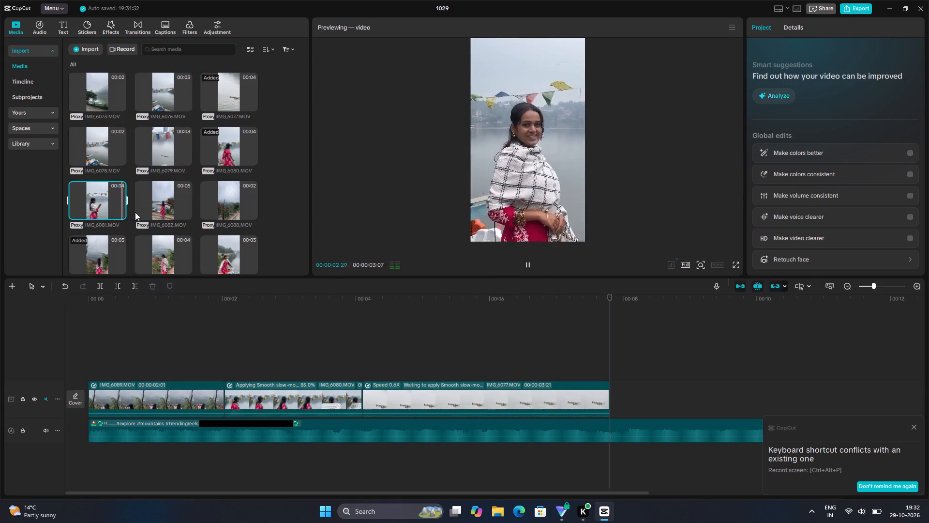
Preview IMG_6093.MOV and add it to the timeline after IMG_6077.MOV.
scroll(98, 241, down, 1)
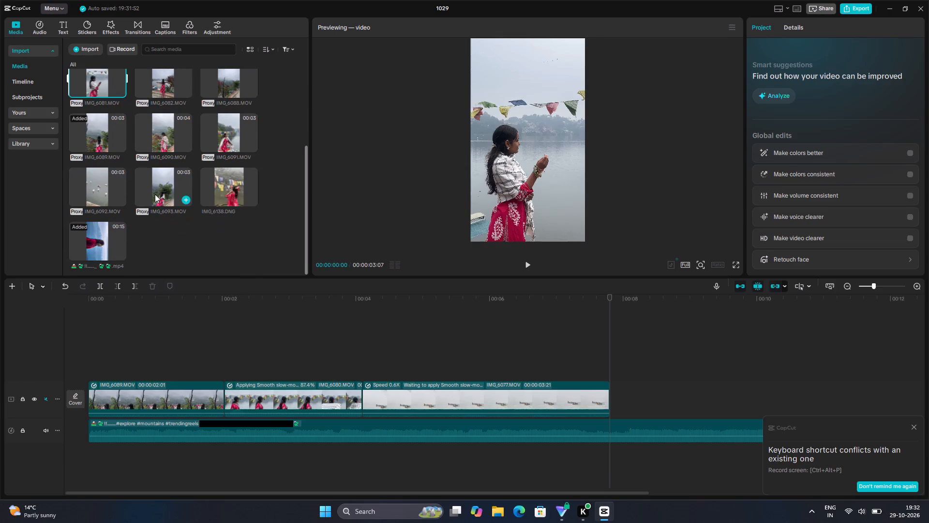
double_click(157, 193)
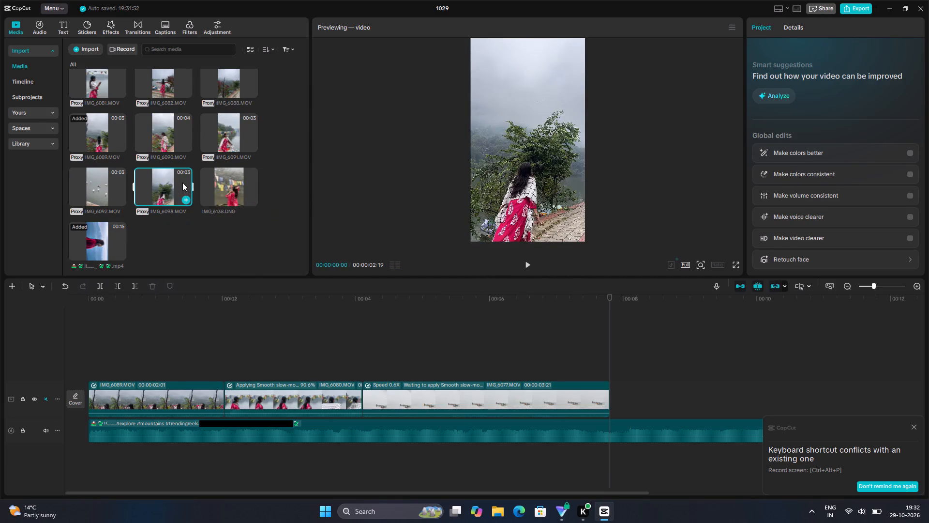
click(185, 197)
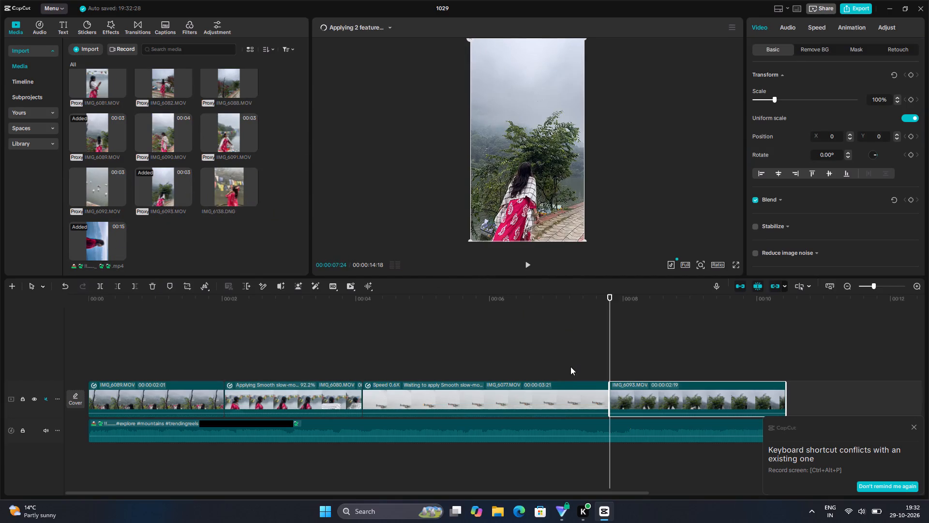
Dismiss the shortcut conflict notice and play the whole edit from the start to check IMG_6093.MOV against the music.
ctrl+scroll(570, 367, down, 10)
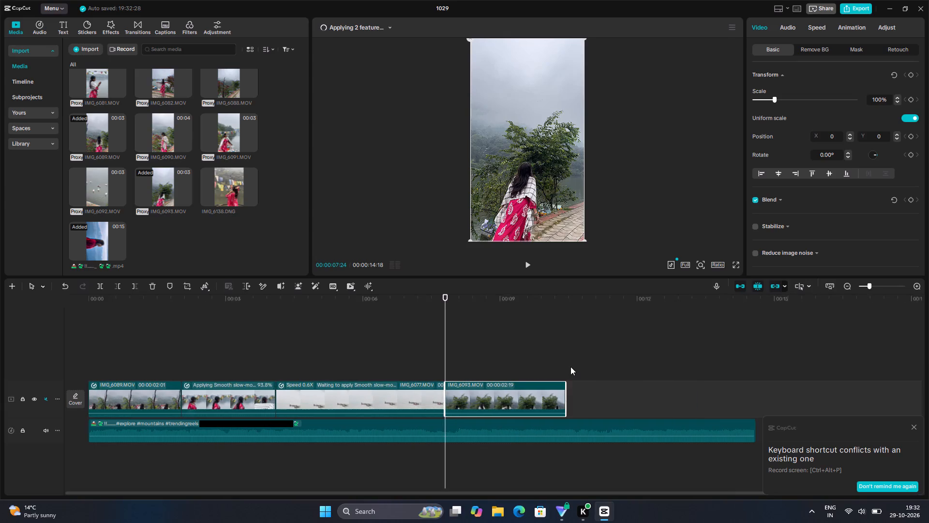
ctrl+scroll(570, 367, down, 5)
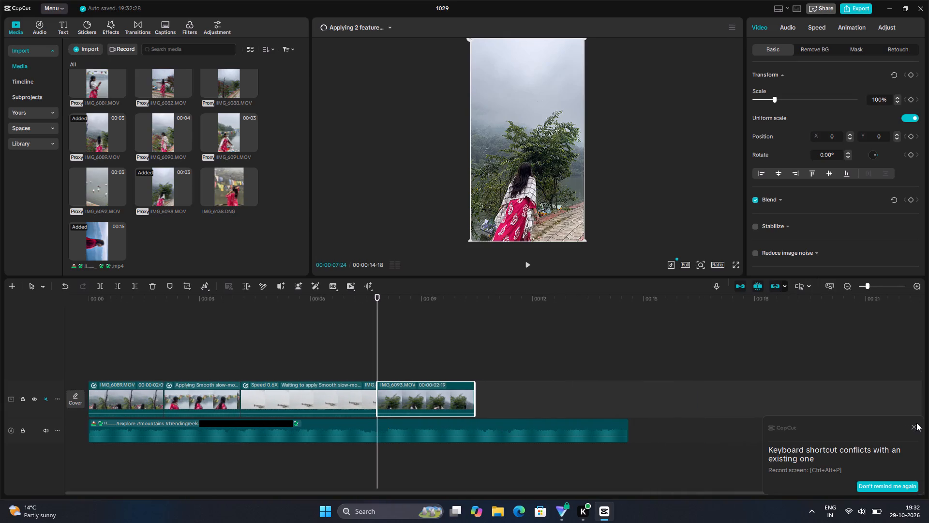
click(915, 426)
drag(377, 338, 0, 377)
key(space)
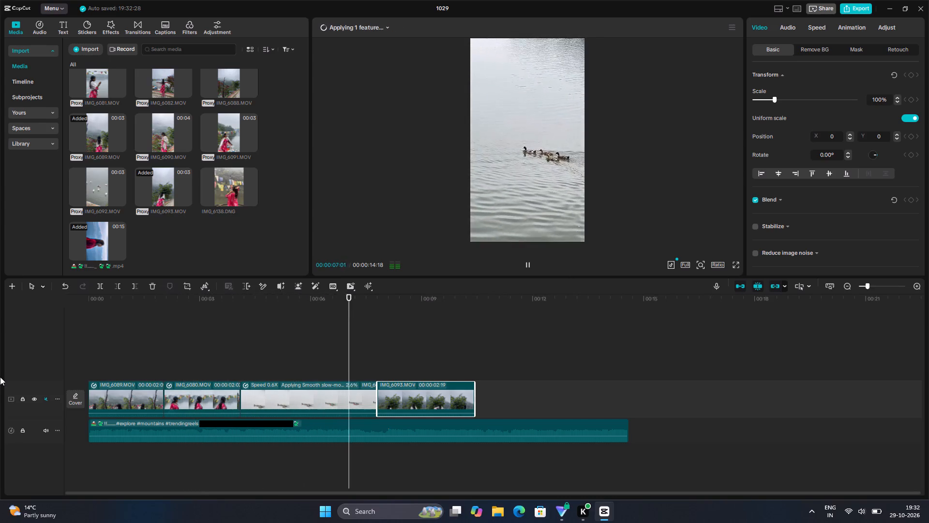
key(space)
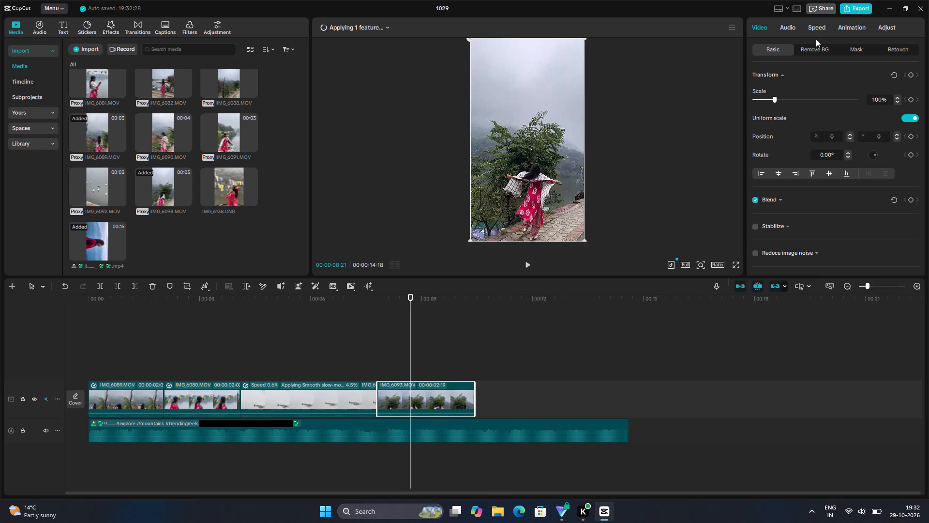
Apply a custom speed curve to IMG_6093.MOV and lower its middle point to about 0.44x.
click(821, 27)
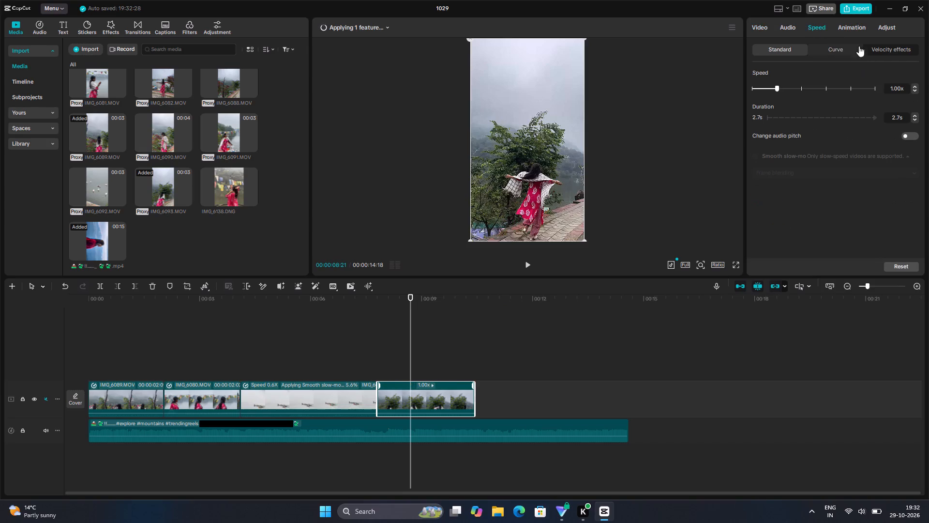
click(837, 44)
double_click(808, 90)
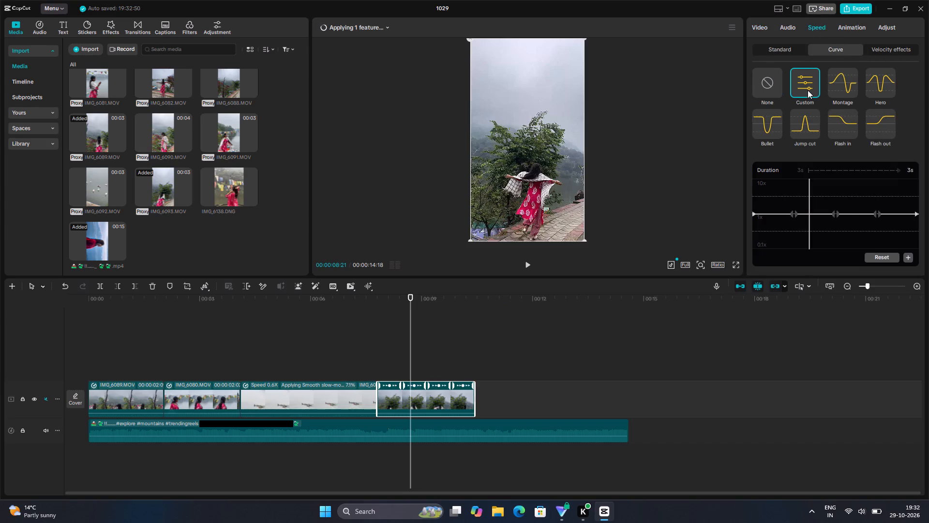
drag(834, 214, 834, 215)
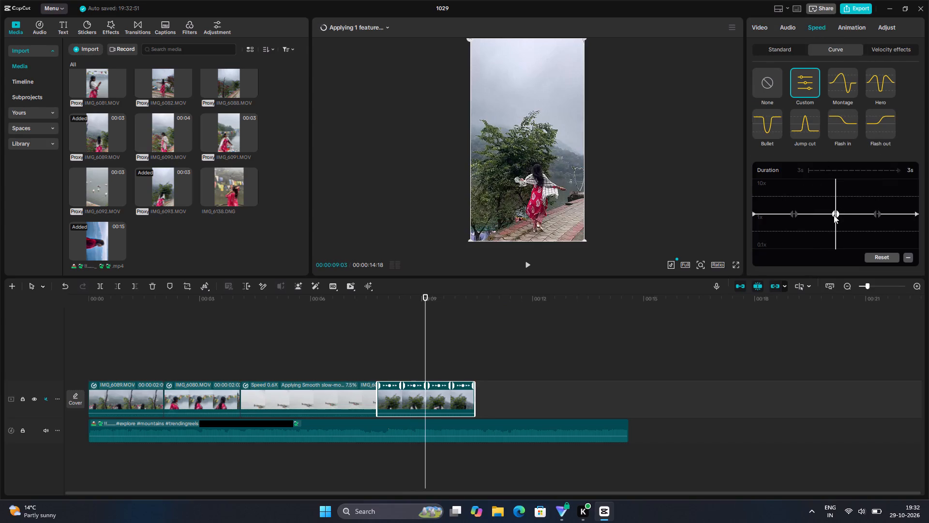
drag(834, 215, 832, 236)
drag(835, 213, 836, 240)
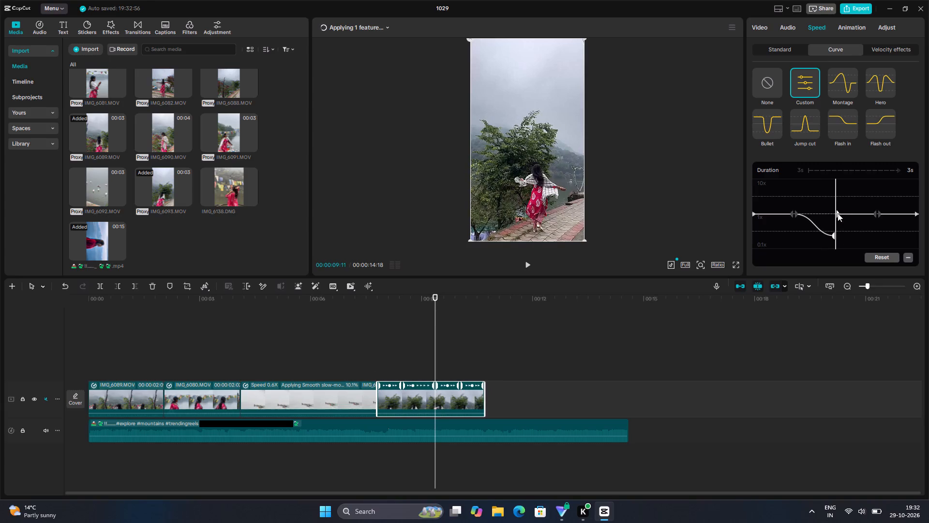
drag(838, 213, 834, 236)
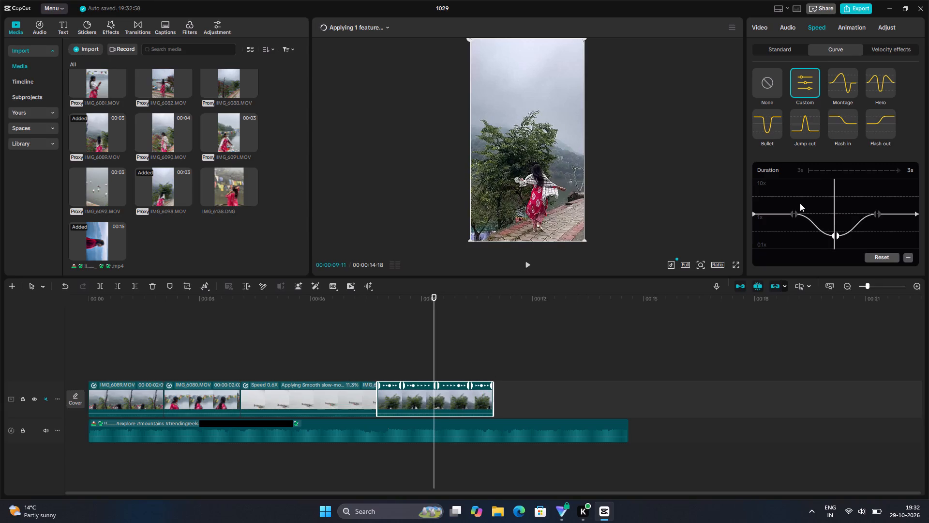
Lower the curve points on both sides of the middle to slightly below 1x and pull the middle point down a little further.
drag(794, 212, 795, 227)
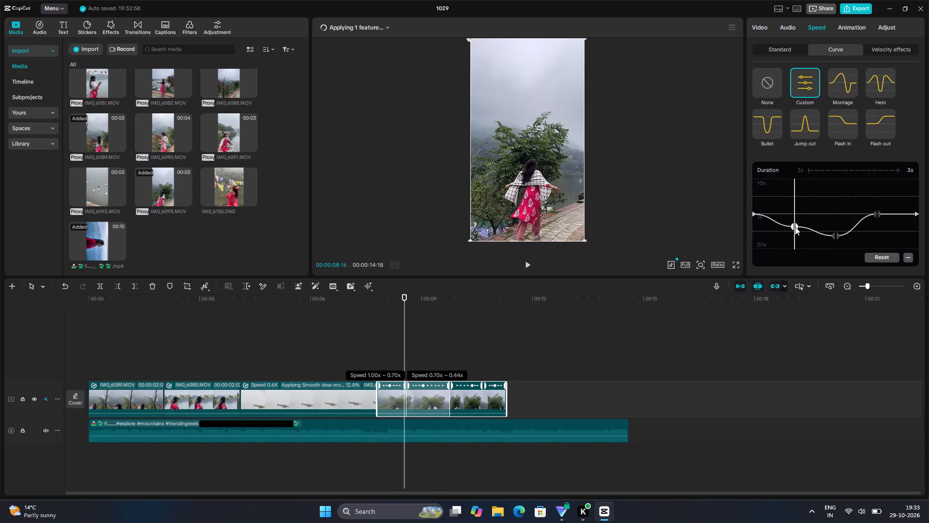
drag(795, 227, 793, 220)
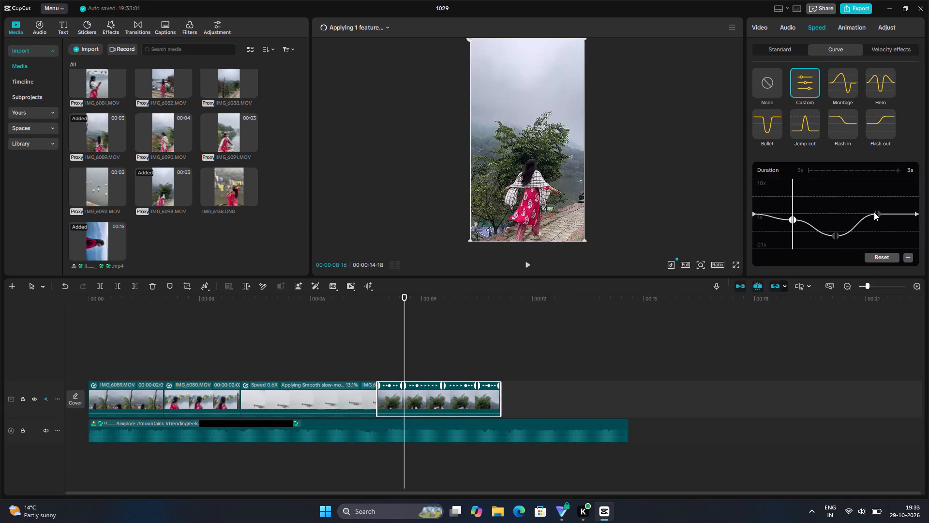
drag(874, 212, 877, 218)
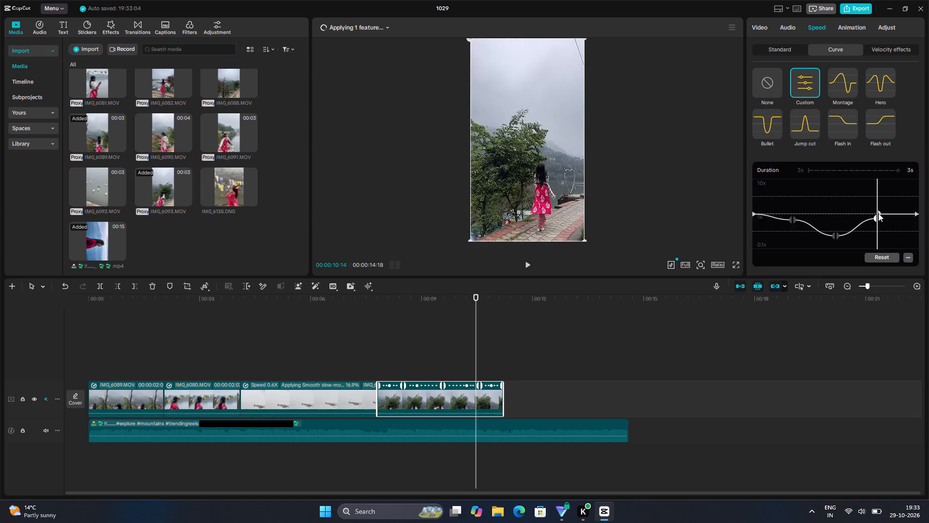
drag(878, 213, 879, 225)
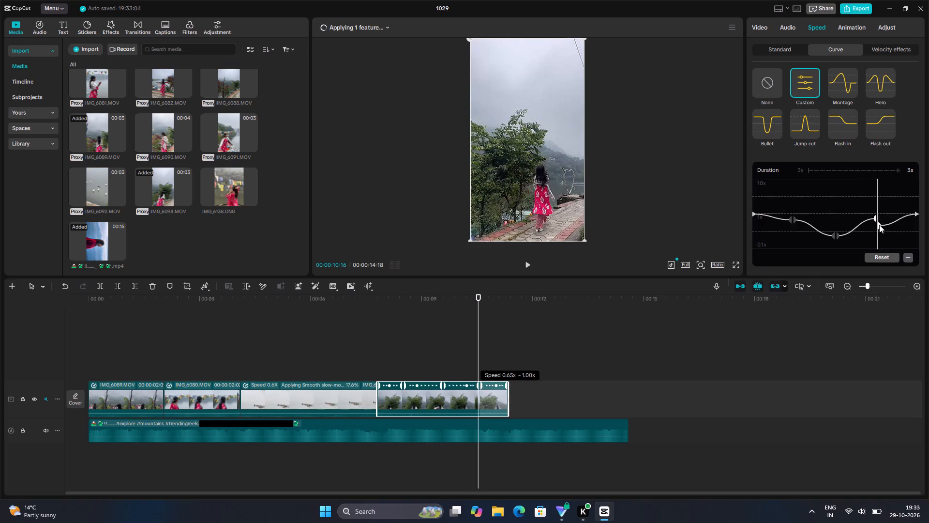
drag(879, 225, 878, 221)
drag(878, 217, 878, 221)
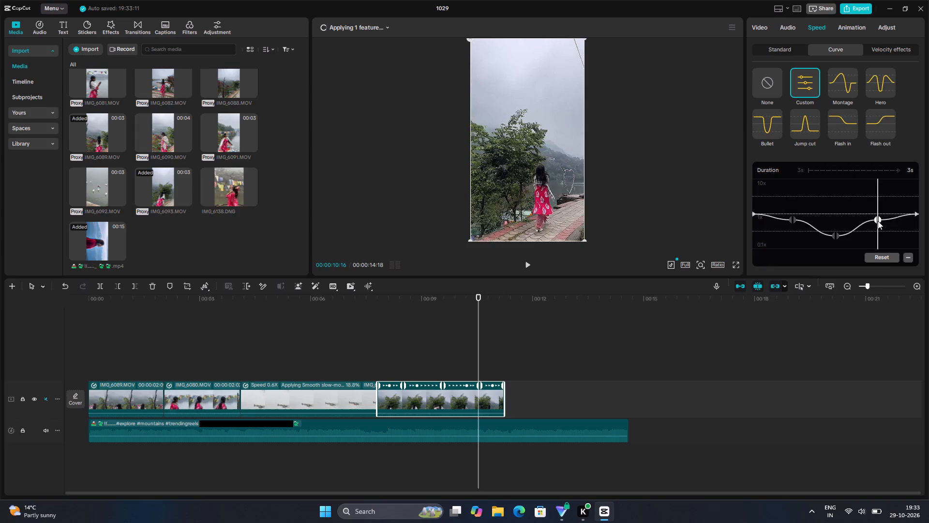
drag(878, 221, 877, 224)
drag(833, 234, 832, 240)
click(839, 234)
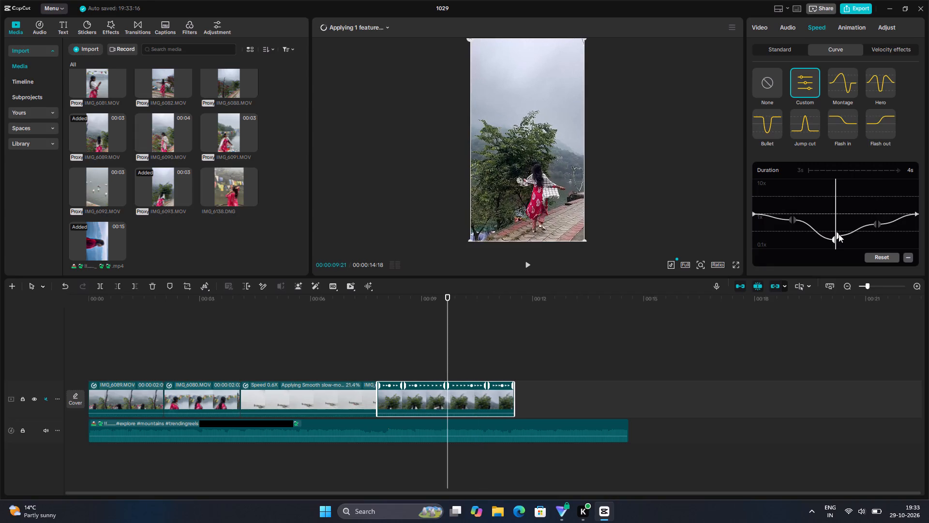
Turn on Smooth slow-mo for IMG_6093.MOV with the Optical flow method.
scroll(837, 237, down, 4)
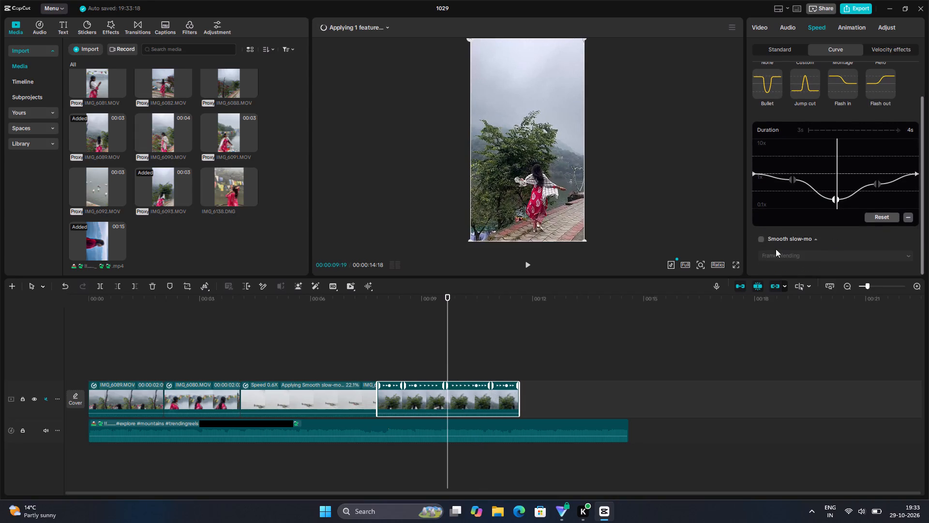
click(762, 241)
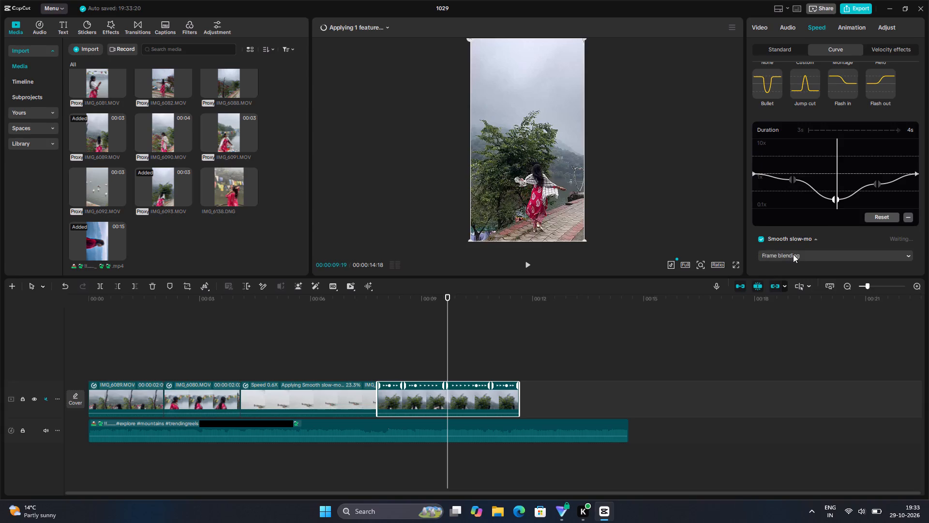
click(795, 255)
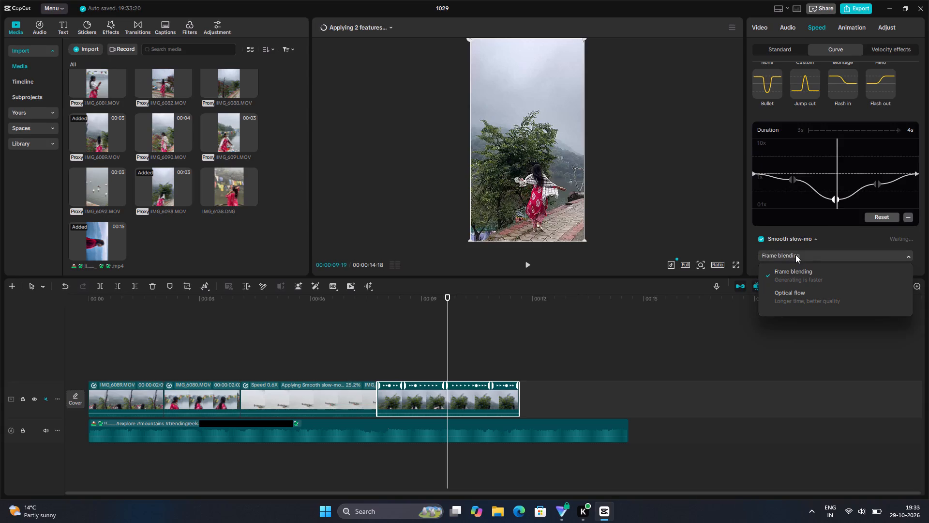
click(794, 306)
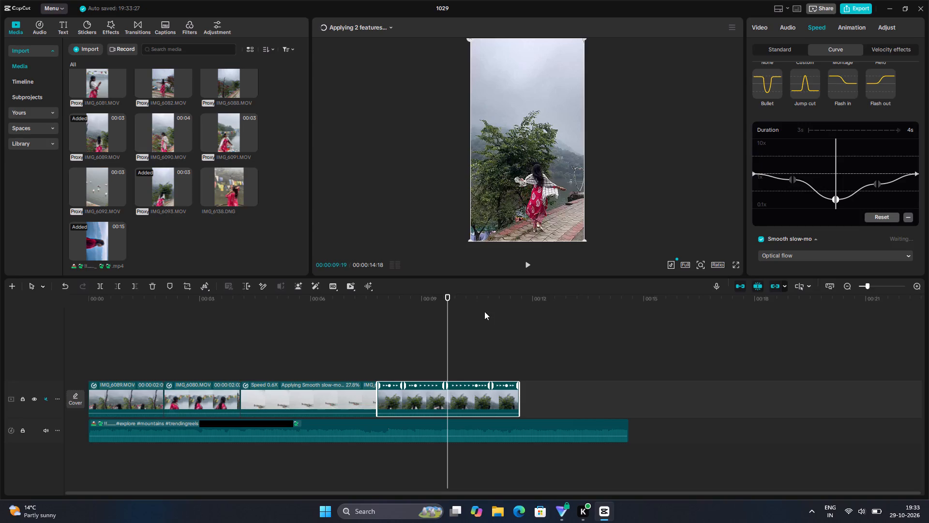
Play the edit from the start against the music and cut off the end of IMG_6093.MOV at 00:00:09:13.
drag(450, 330, 113, 363)
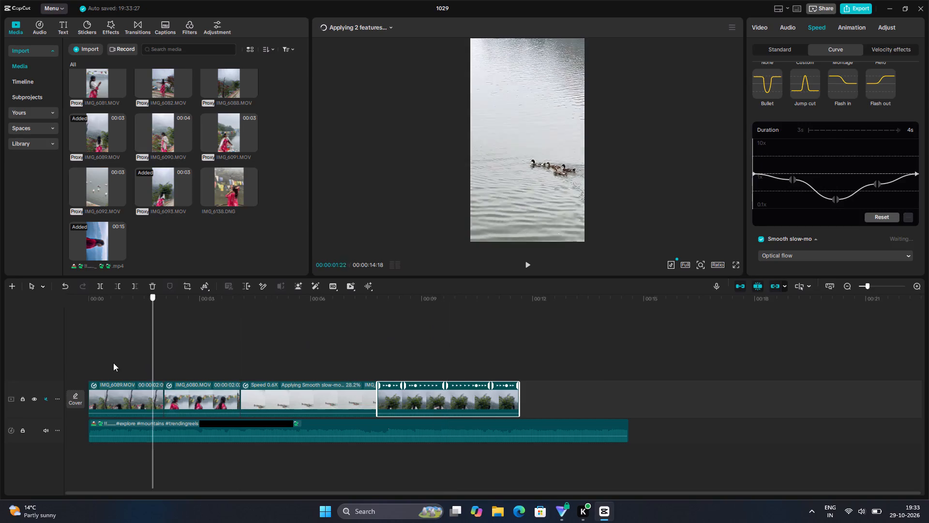
drag(113, 363, 66, 360)
key(space)
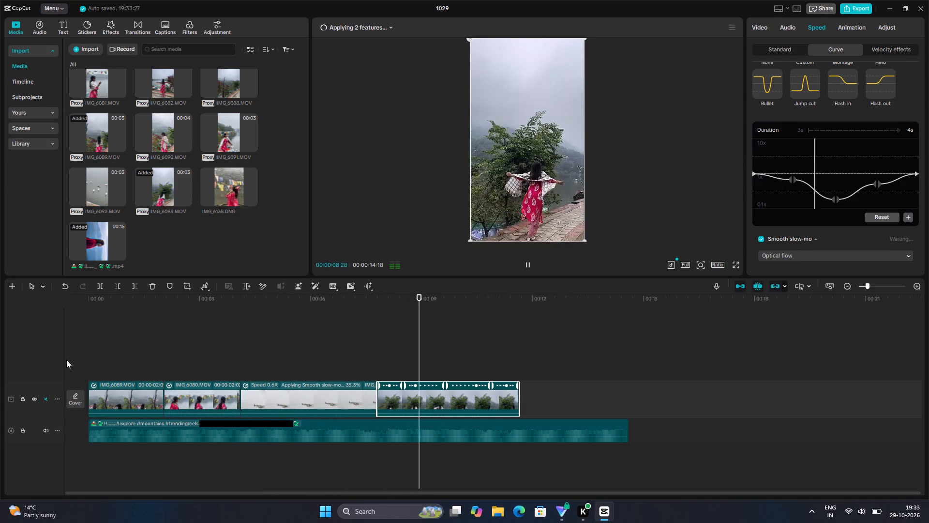
key(space)
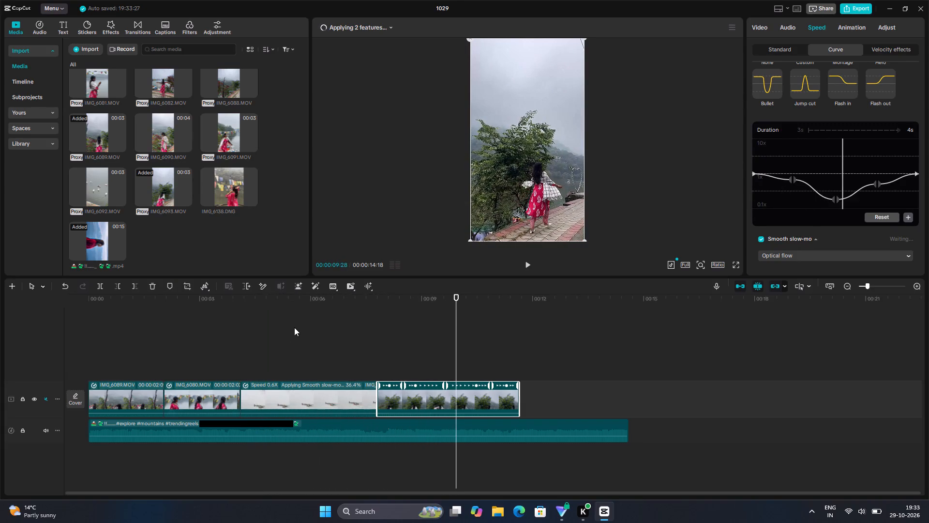
drag(459, 330, 369, 394)
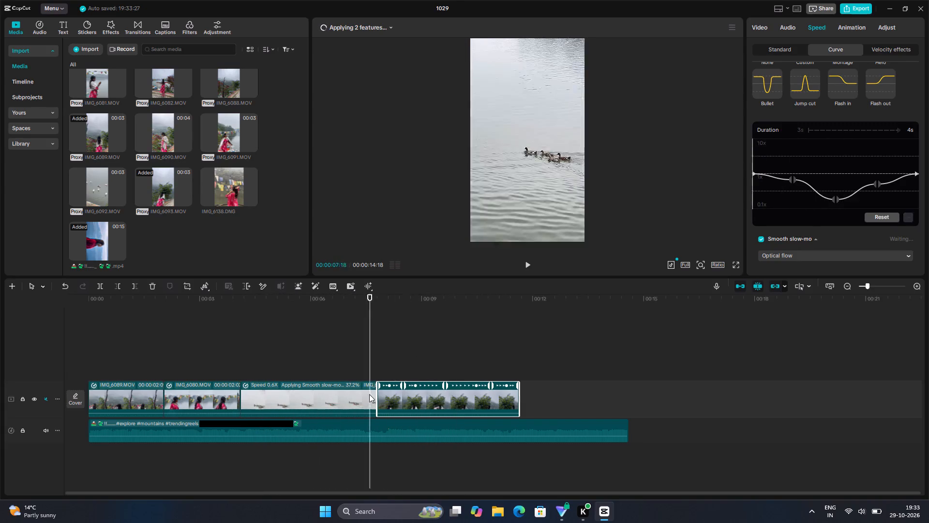
key(space)
key(space)
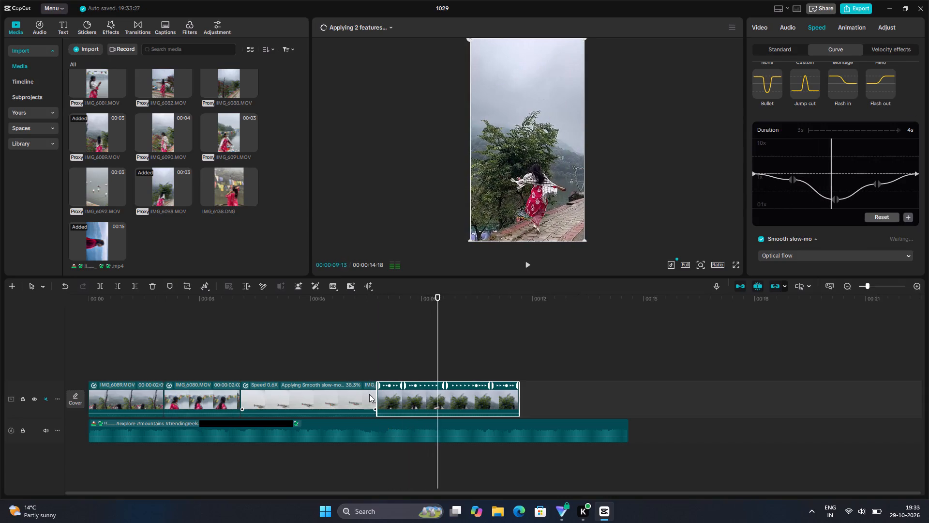
click(132, 284)
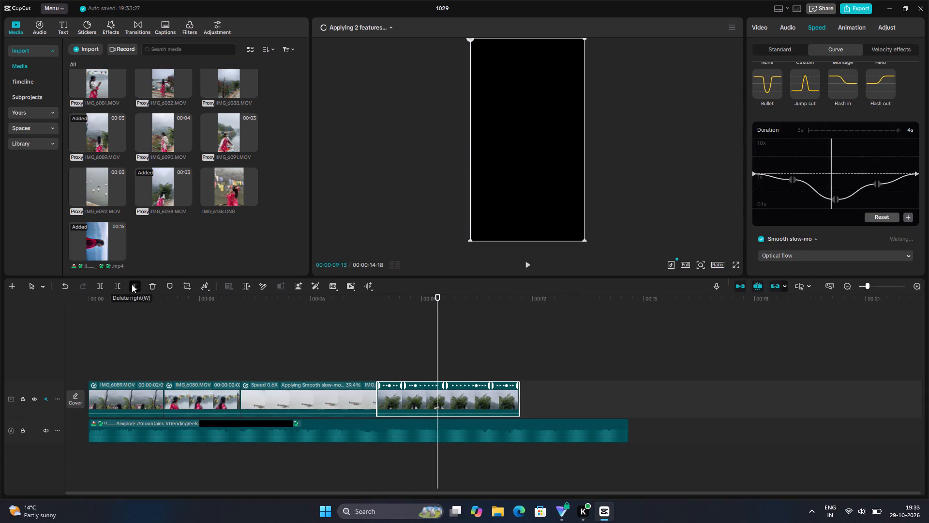
key(space)
key(space)
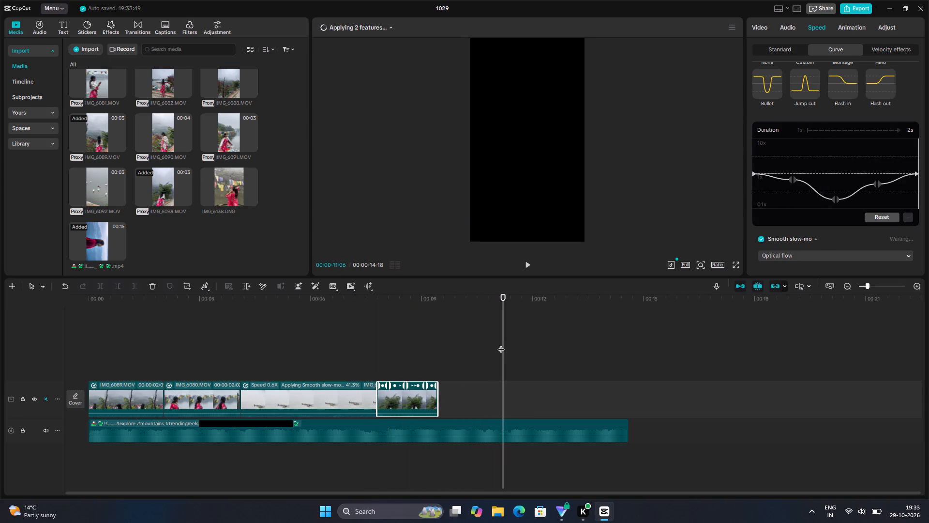
Place the playhead at 00:00:01:22 and import Transition 1 from the Transition folder inside Editing assets.
drag(504, 345, 13, 367)
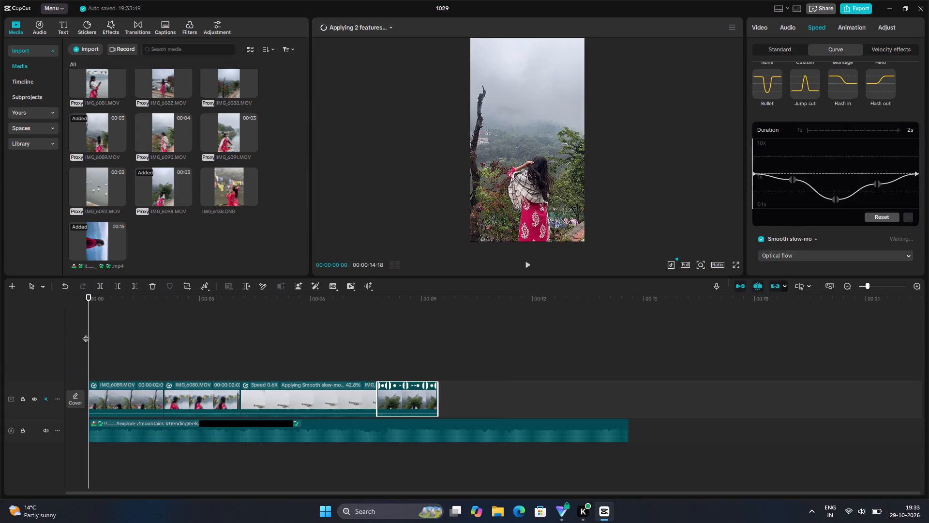
drag(88, 335, 152, 347)
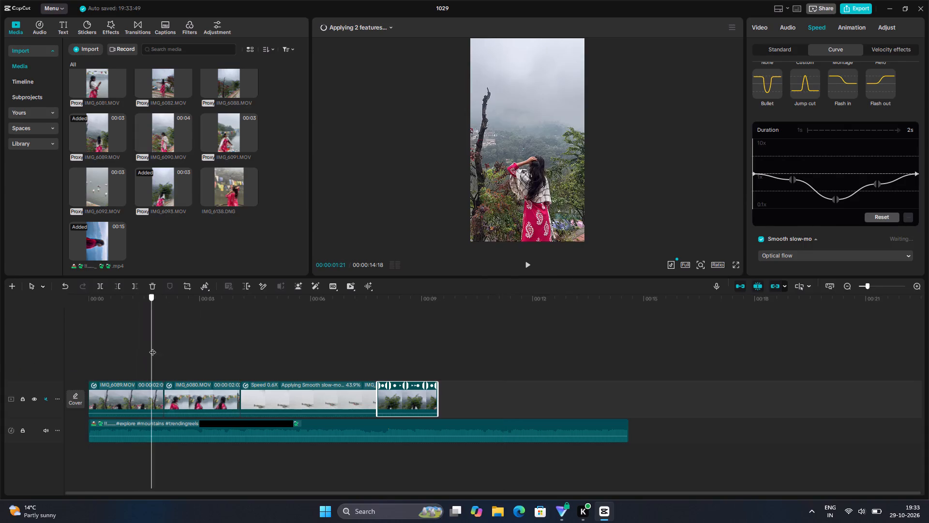
drag(152, 347, 153, 347)
scroll(162, 207, down, 5)
scroll(162, 207, up, 5)
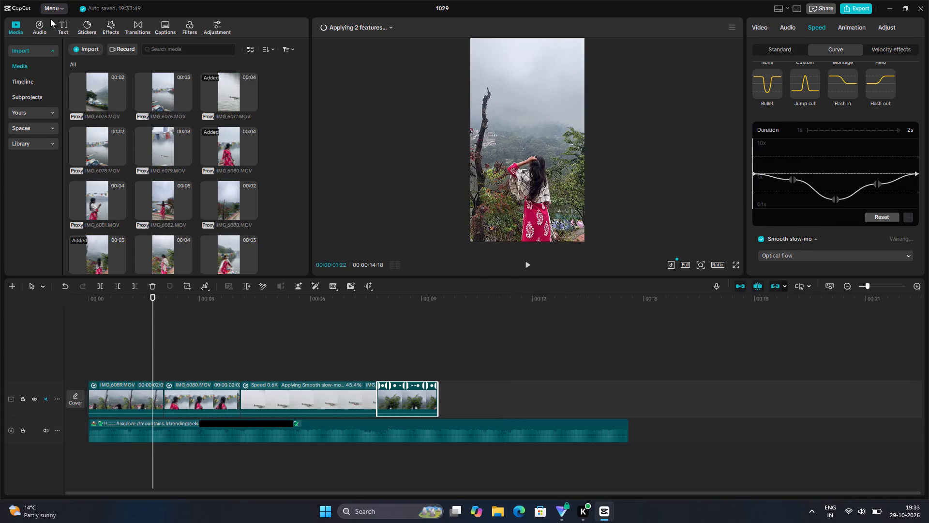
click(93, 46)
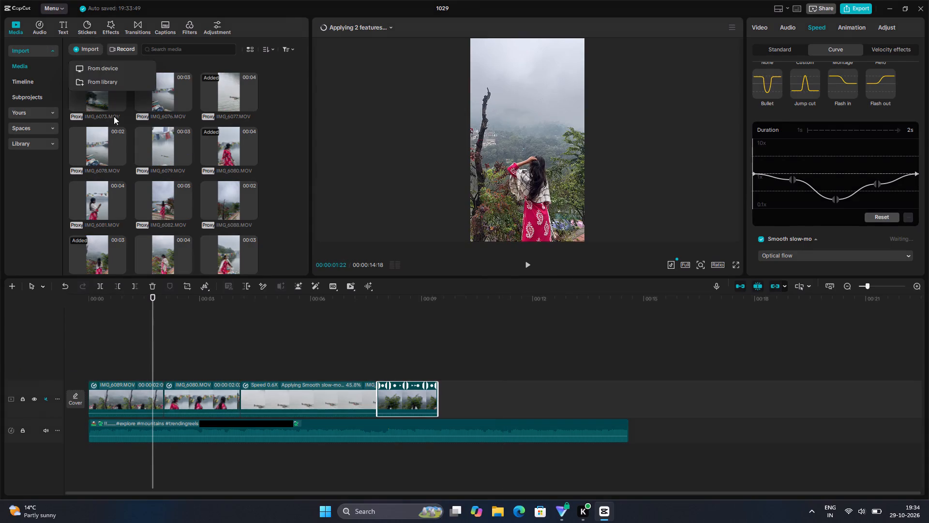
click(99, 68)
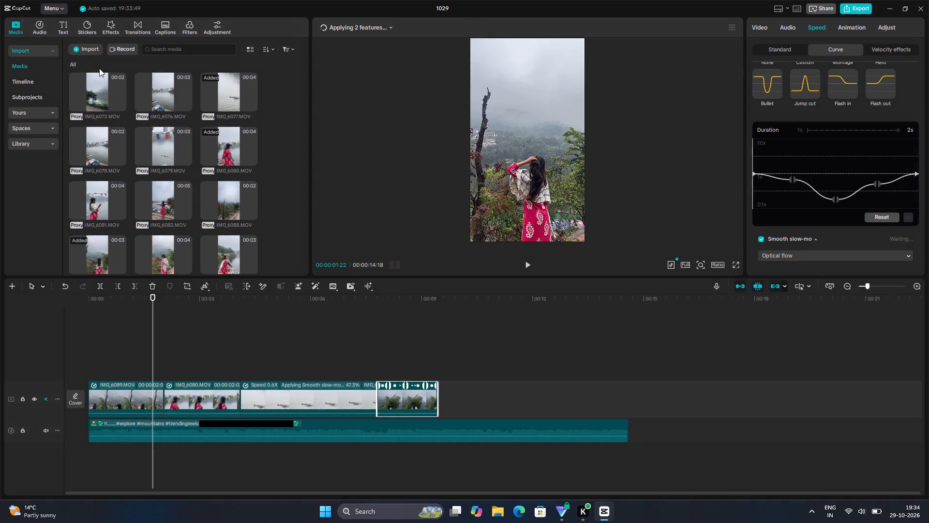
scroll(26, 180, down, 4)
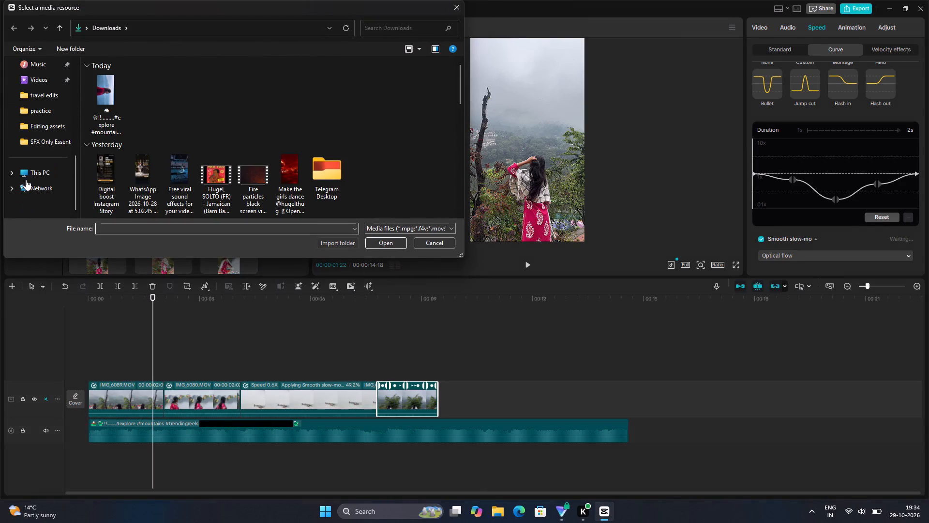
click(47, 120)
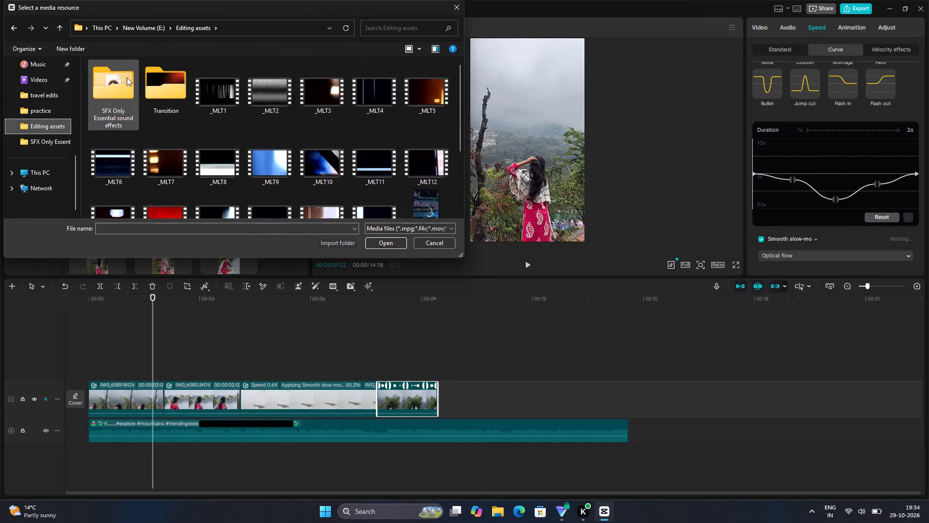
double_click(170, 86)
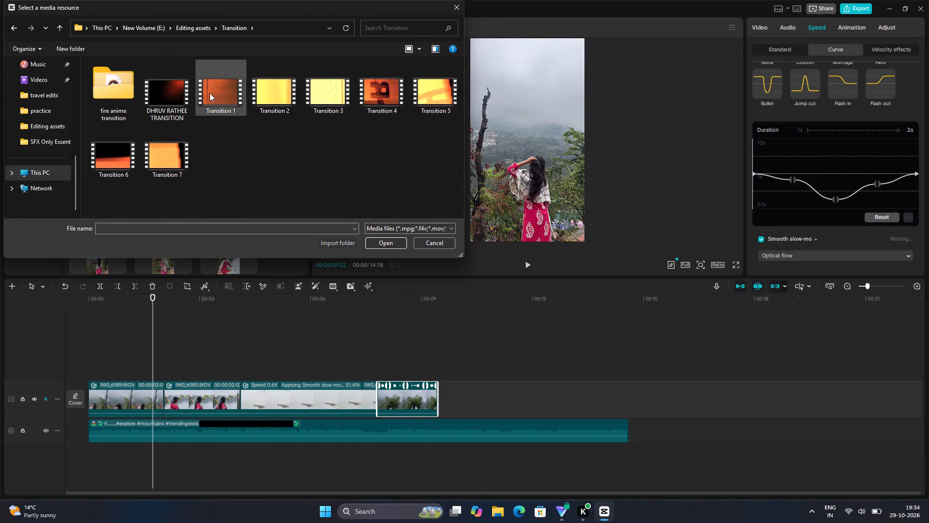
double_click(210, 93)
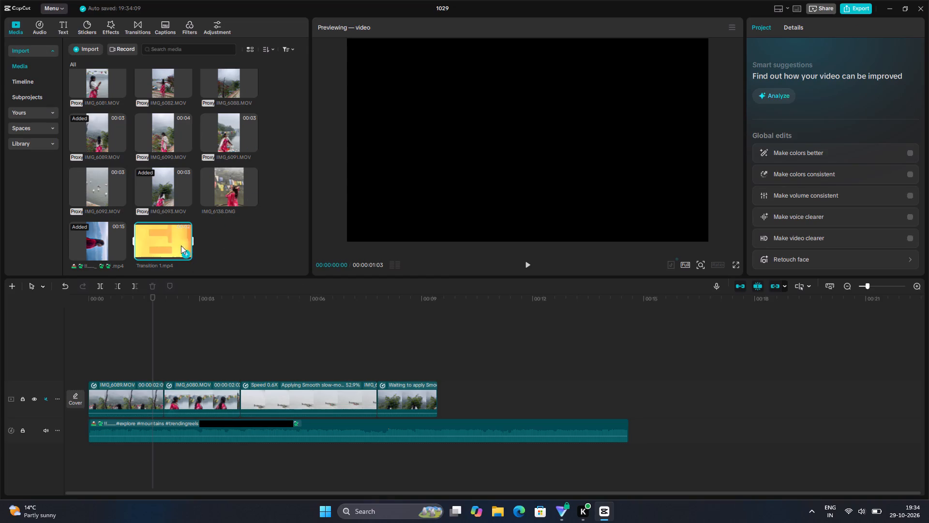
Add Transition 1.mp4 to the timeline on a track above the main clips, spanning the cut between IMG_6089.MOV and IMG_6080.MOV.
click(185, 255)
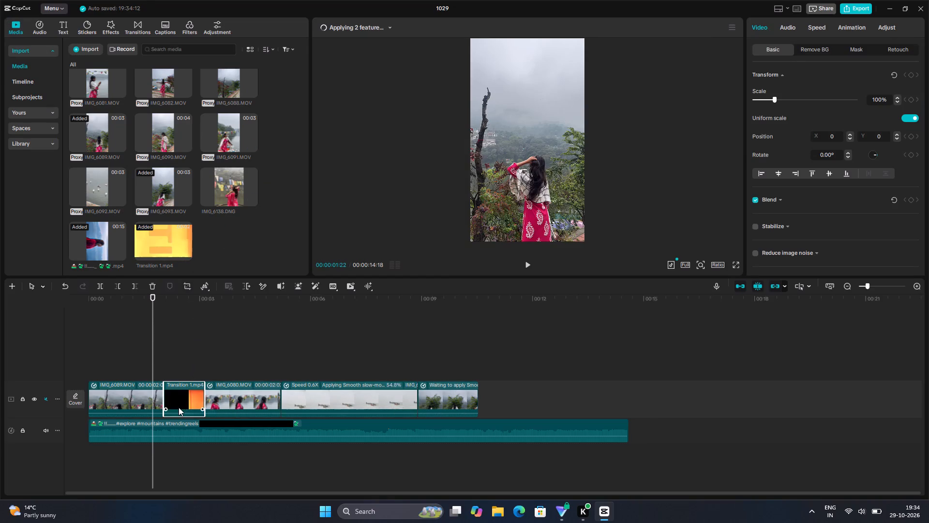
drag(179, 407, 163, 373)
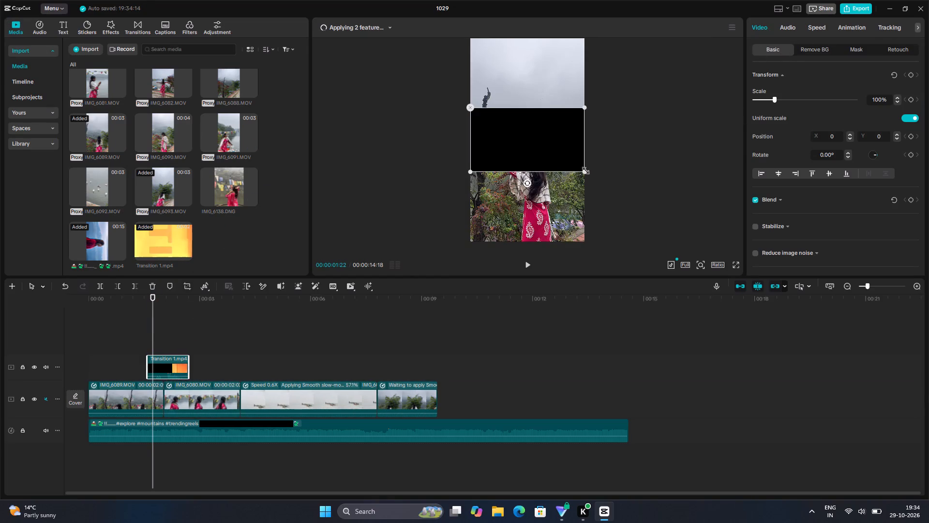
Rotate Transition 1.mp4 to 90° in the preview and enlarge it to fill the whole portrait frame.
drag(582, 174, 555, 202)
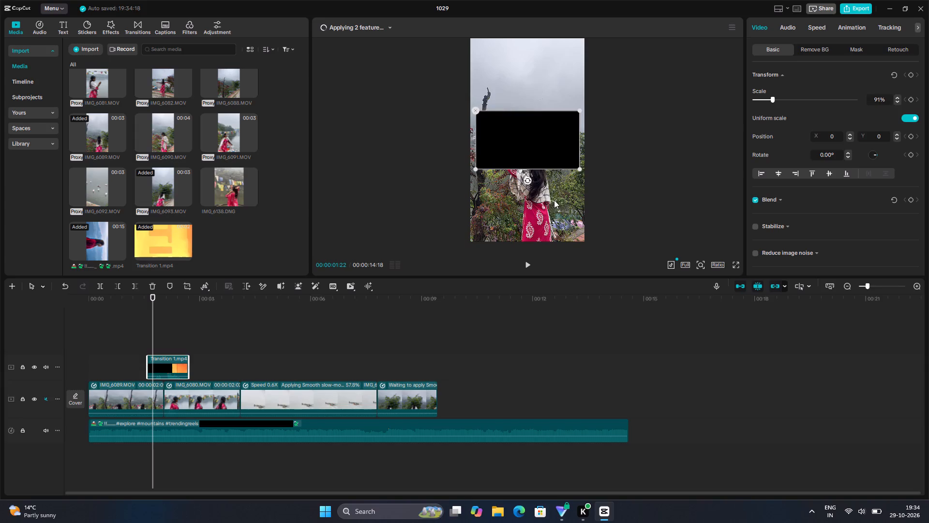
drag(528, 179, 456, 147)
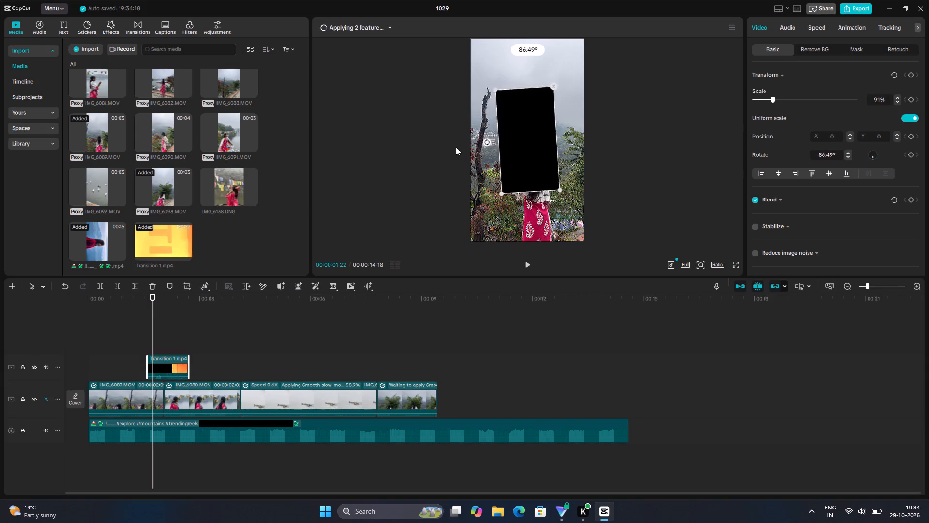
drag(456, 147, 454, 144)
drag(497, 193, 476, 289)
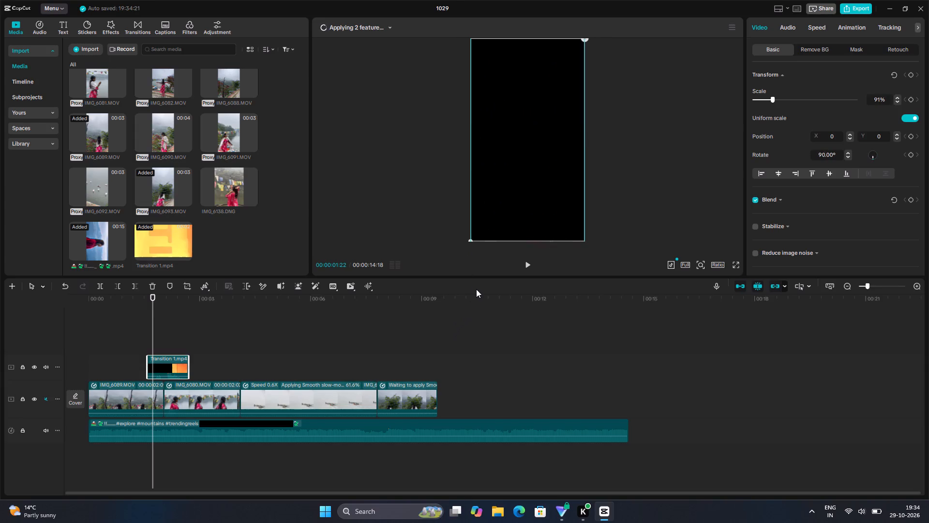
drag(476, 289, 478, 284)
Set the blend mode of Transition 1.mp4 to Screen and play the edit from the start to check it.
scroll(795, 164, down, 3)
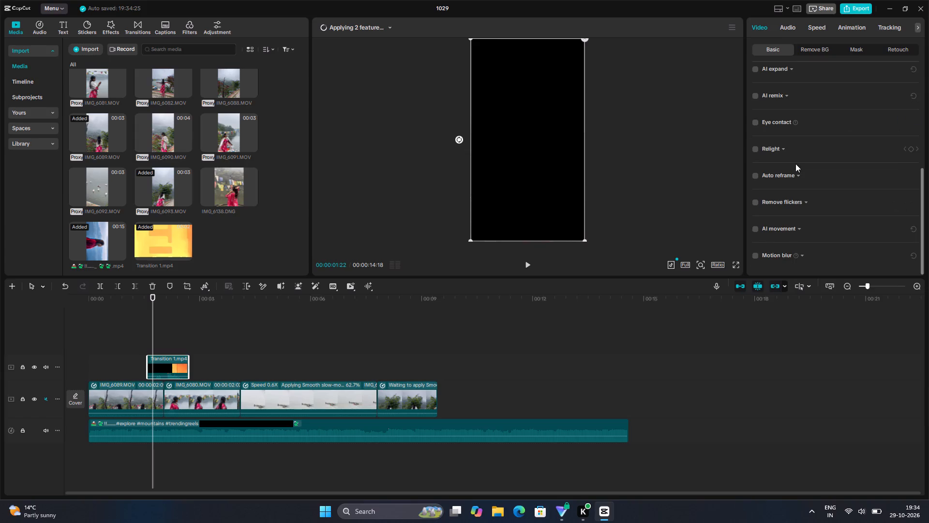
scroll(761, 124, up, 1)
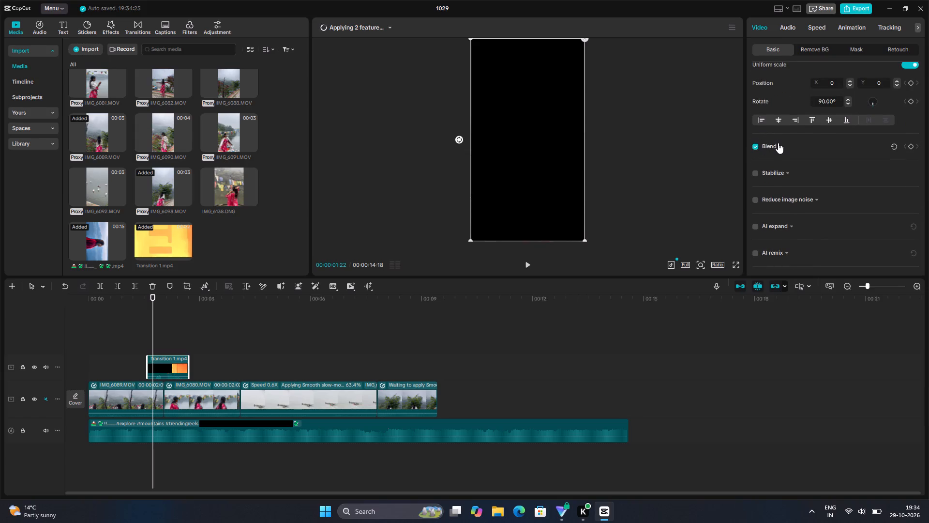
click(778, 146)
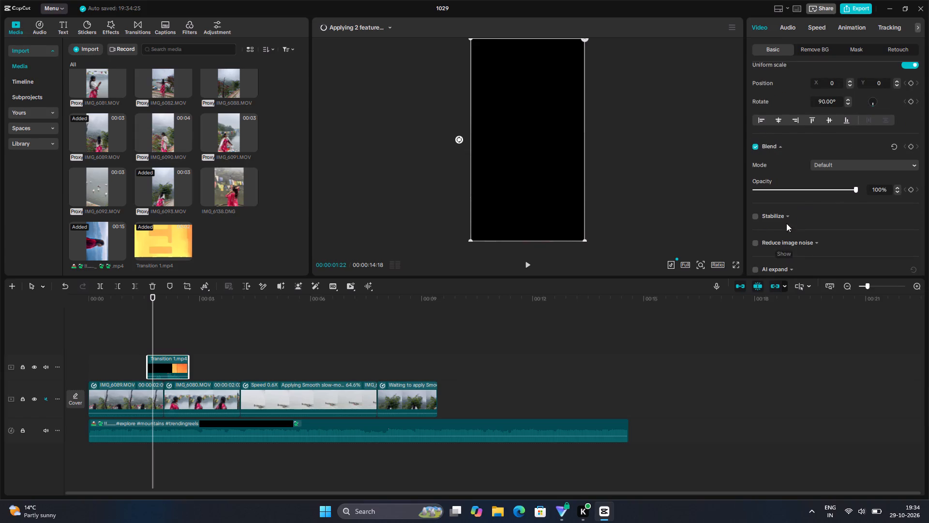
click(846, 161)
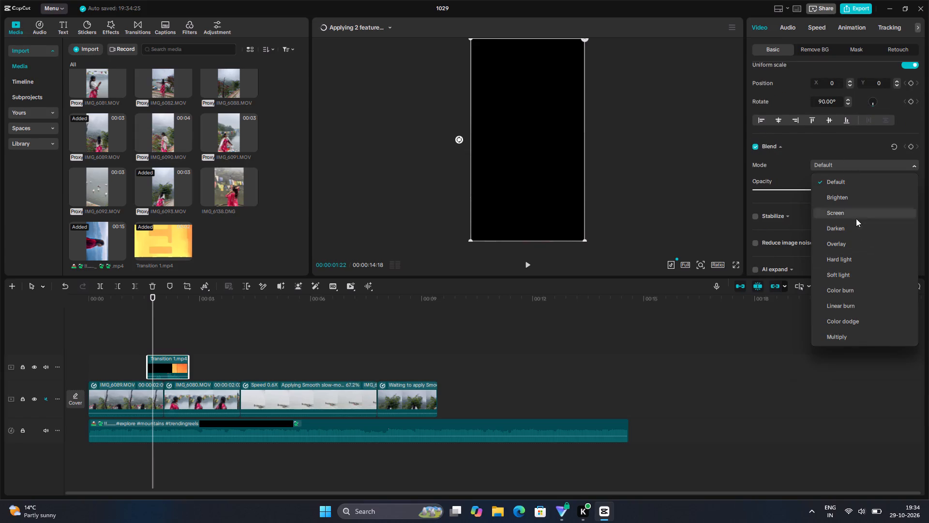
click(855, 214)
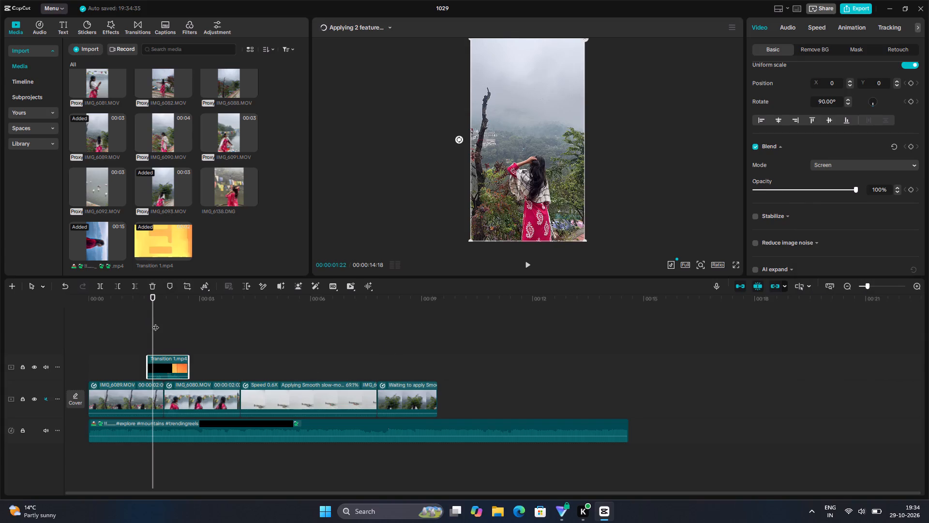
drag(155, 323, 35, 348)
key(space)
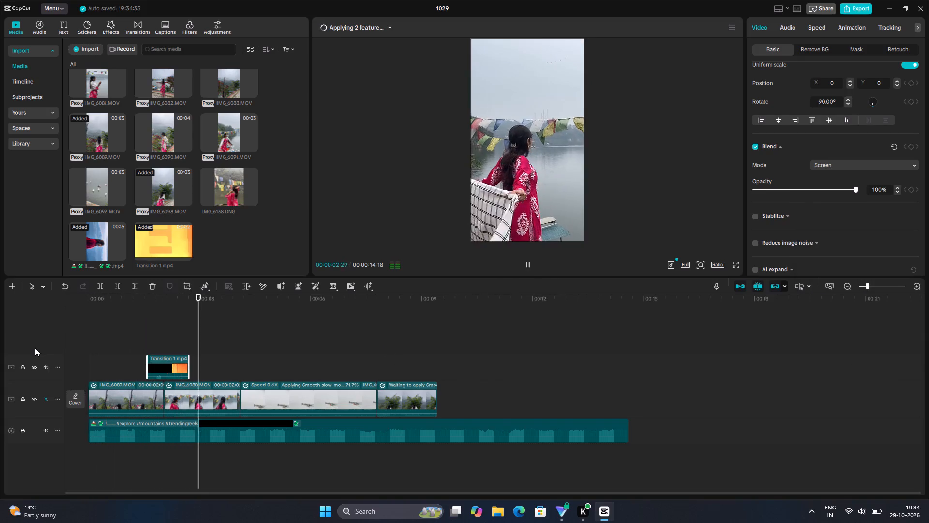
key(space)
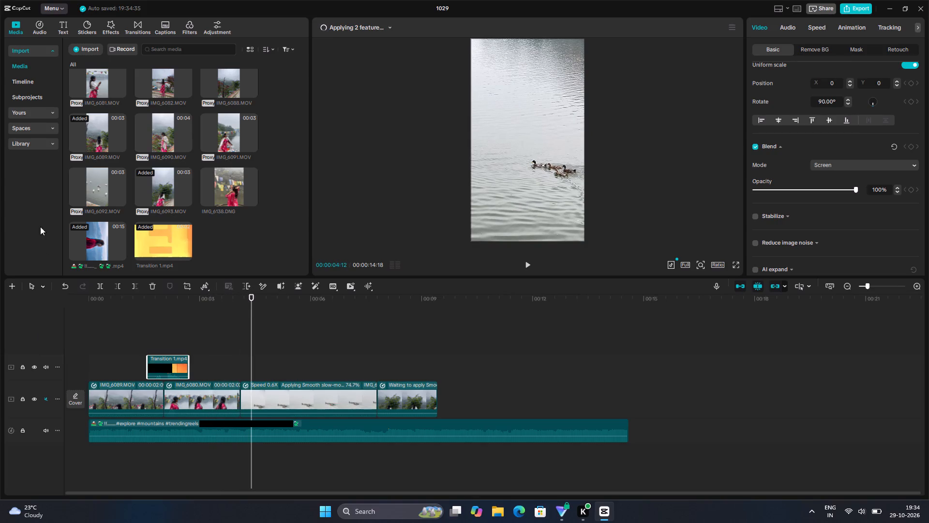
Import Transition 4 from the Transition folder and place it on the overlay track across the cut between IMG_6080.MOV and IMG_6077.MOV.
click(77, 49)
click(92, 65)
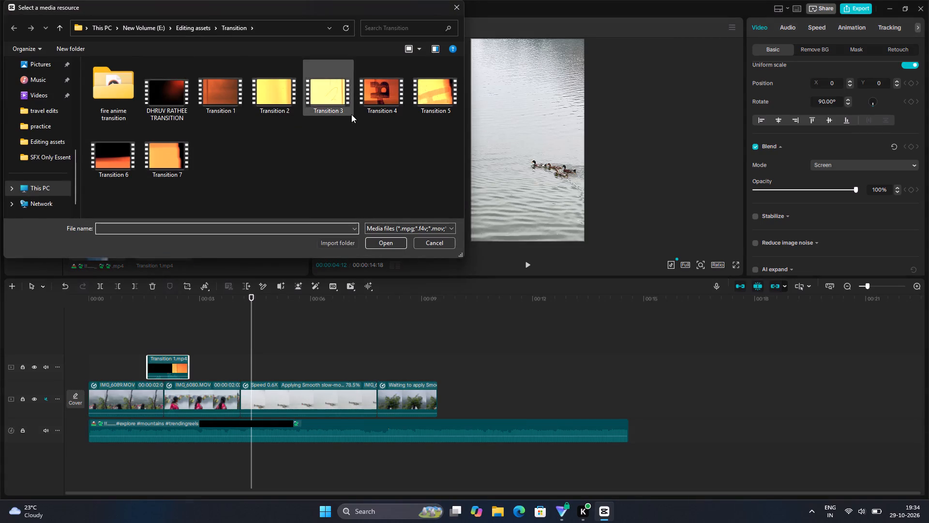
click(392, 108)
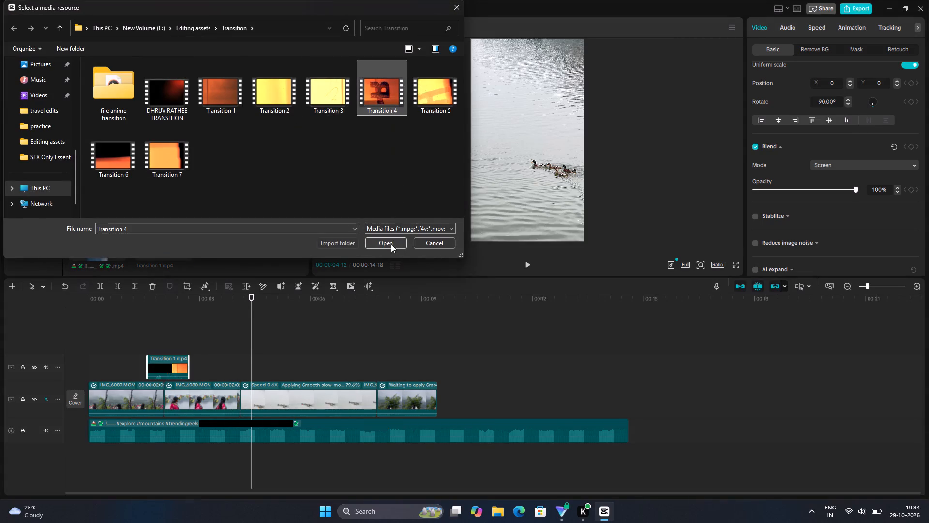
click(391, 241)
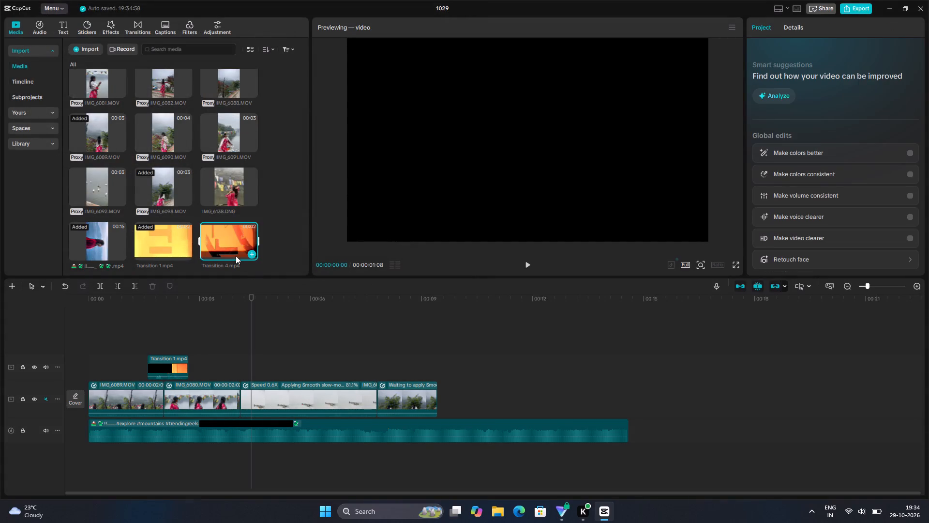
drag(234, 242, 227, 364)
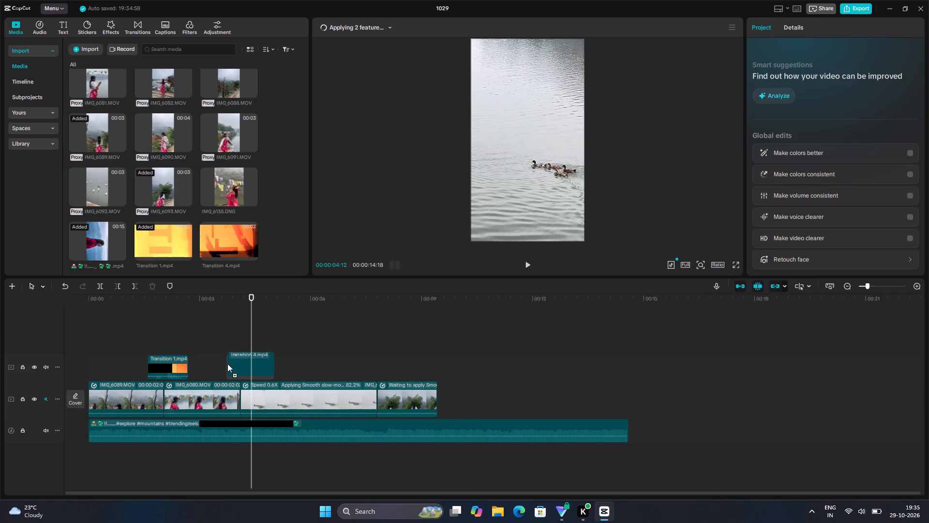
drag(227, 364, 224, 362)
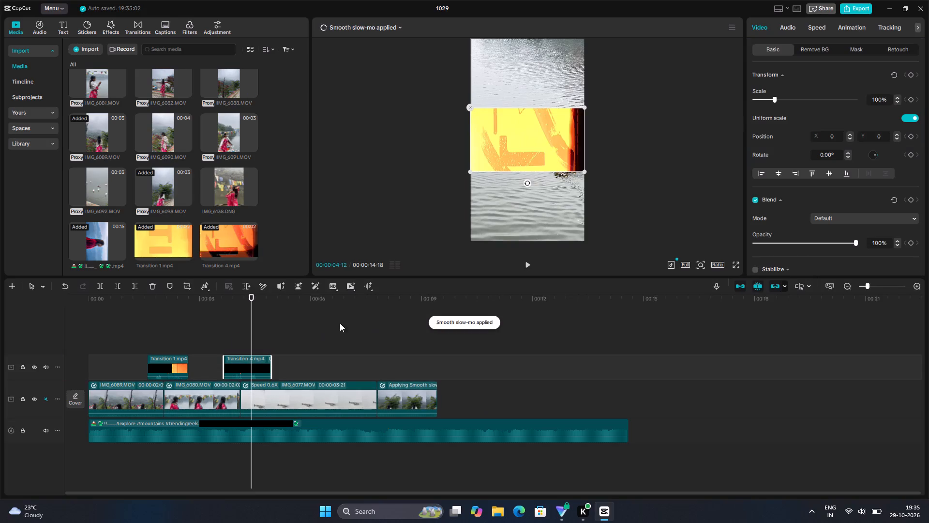
Set the blend mode of Transition 4.mp4 to Screen.
click(835, 209)
click(835, 212)
click(838, 220)
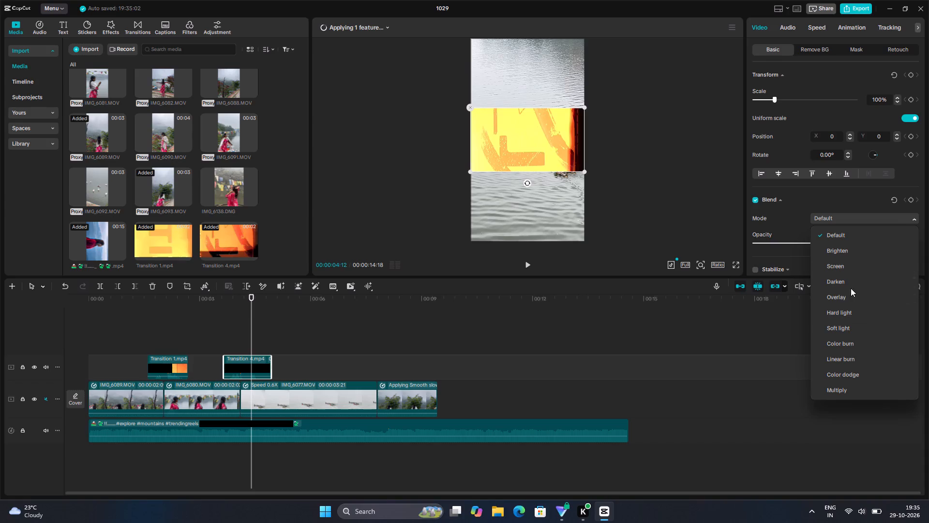
click(847, 261)
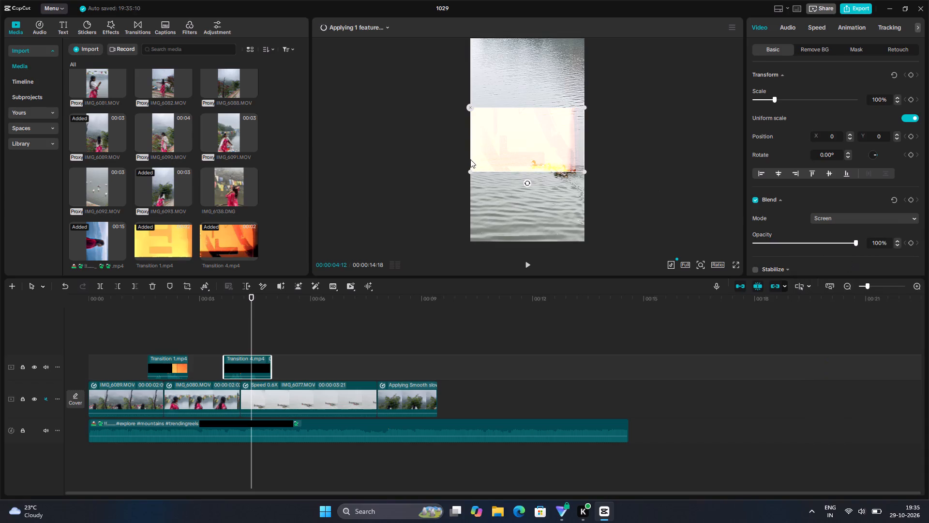
Rotate Transition 4.mp4 to 90° and enlarge it to about 177% so it covers the portrait frame.
drag(526, 183, 437, 156)
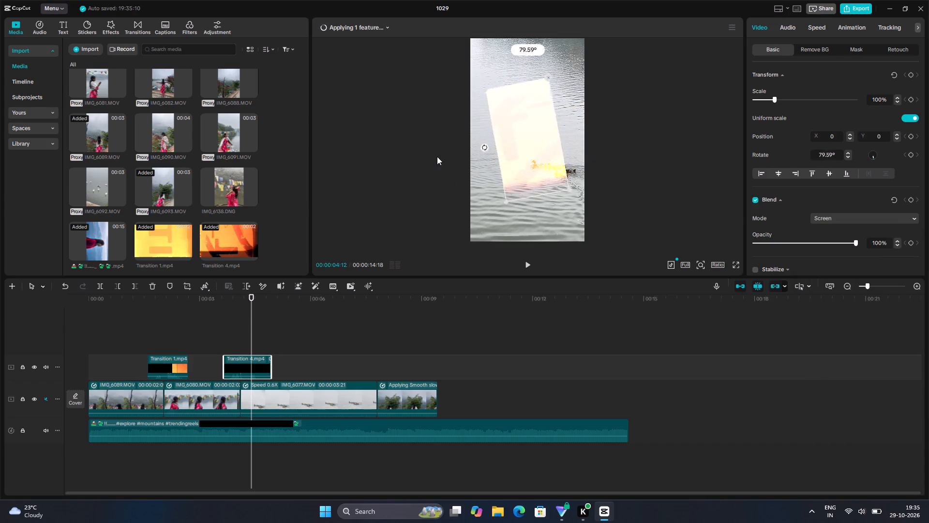
drag(437, 156, 434, 142)
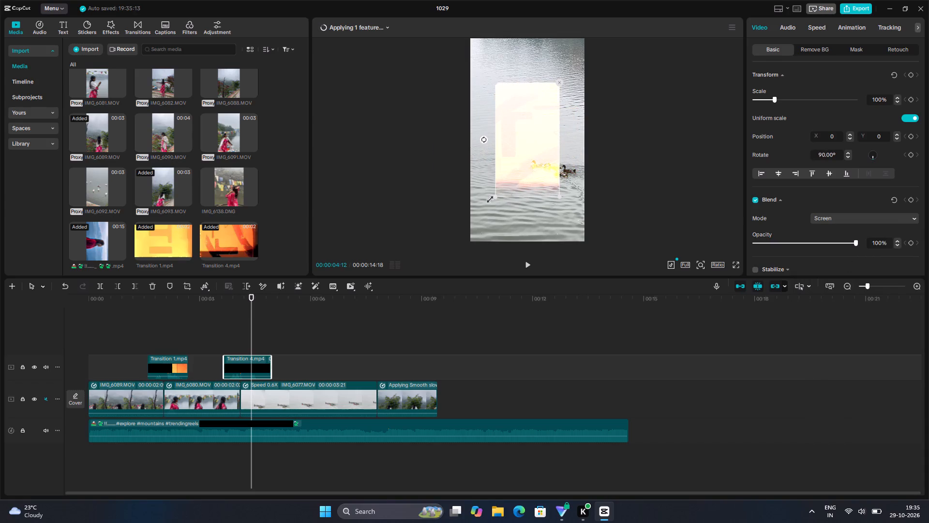
drag(492, 197, 461, 272)
Play the edit from the start to check both overlay transitions, and replay the last part through the end of IMG_6093.MOV.
drag(252, 322, 128, 331)
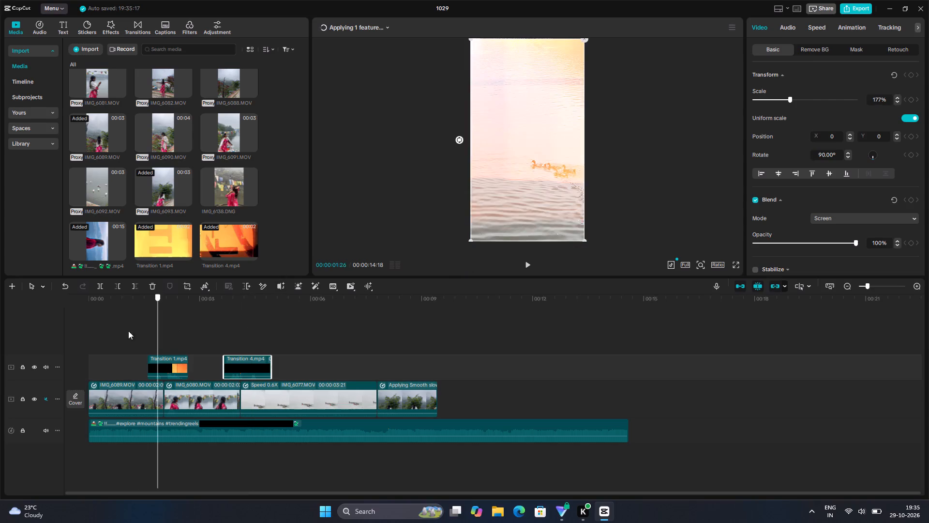
drag(128, 331, 59, 340)
key(space)
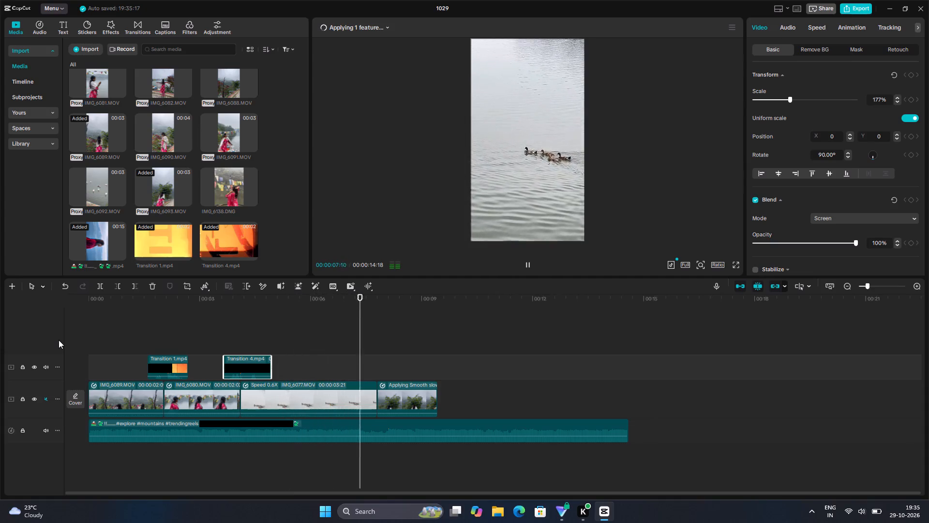
key(space)
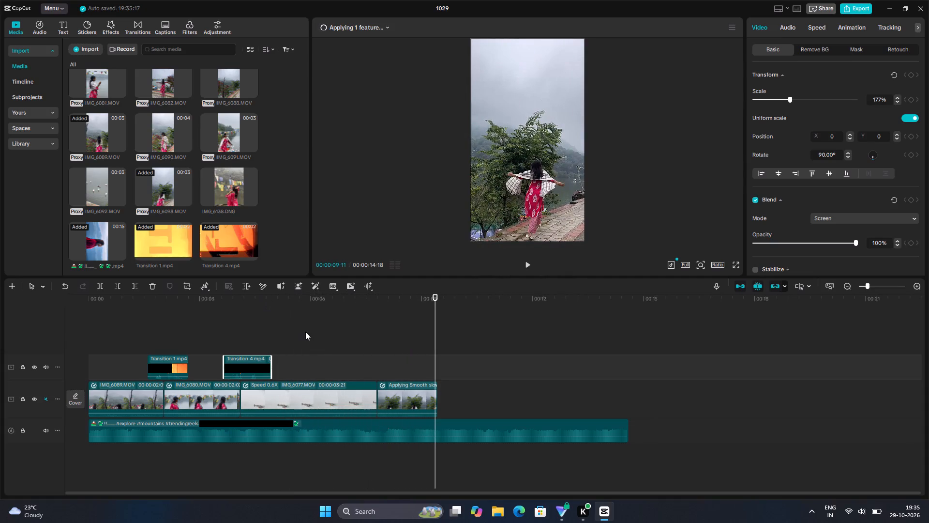
drag(435, 340, 361, 341)
key(space)
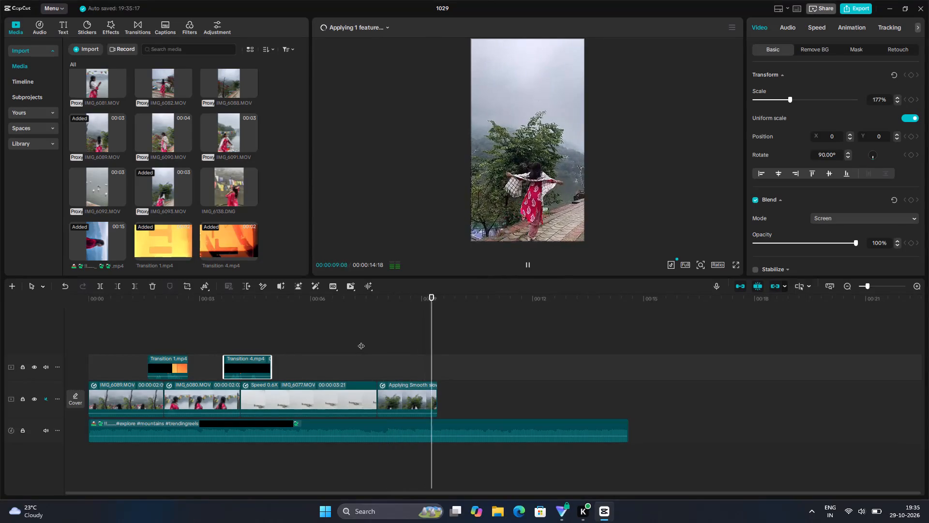
key(space)
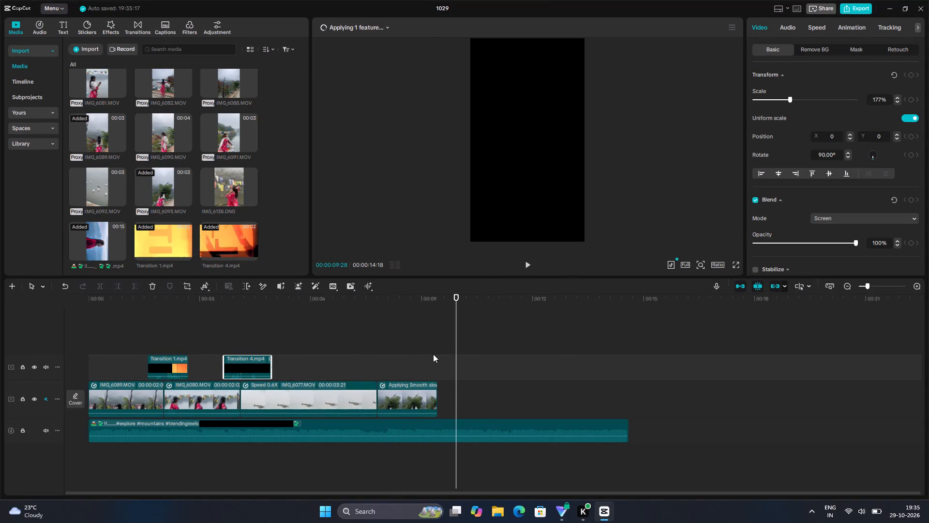
Place the playhead at 00:00:09:13, preview IMG_6079.MOV and append it to the main track after IMG_6093.MOV.
drag(457, 350, 437, 355)
scroll(197, 174, up, 4)
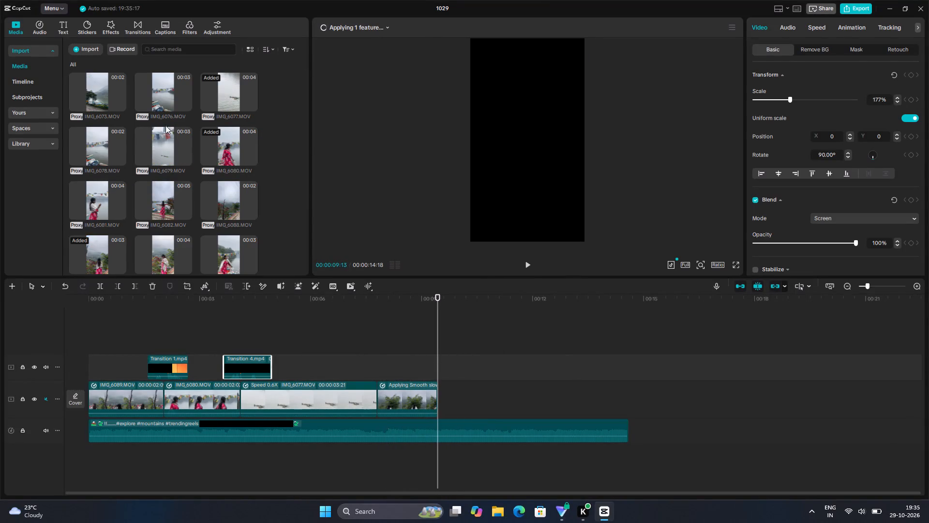
double_click(165, 136)
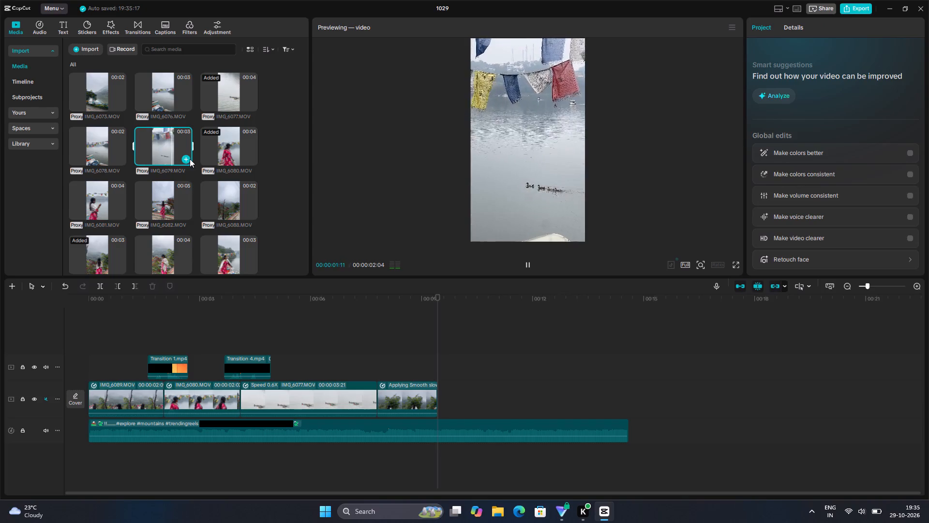
click(184, 156)
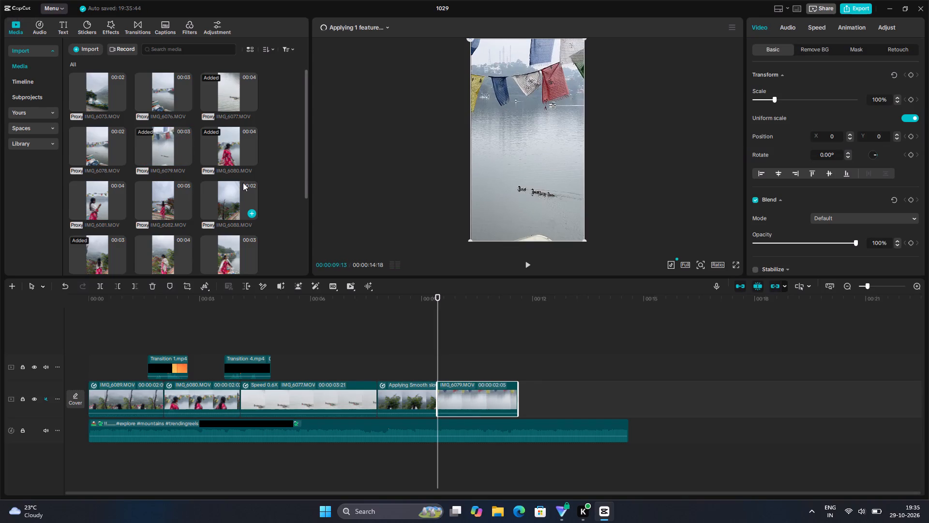
Preview IMG_6088, IMG_6082, IMG_6081, IMG_6092, IMG_6093 and IMG_6076 in the media library to look for the next shot.
double_click(232, 192)
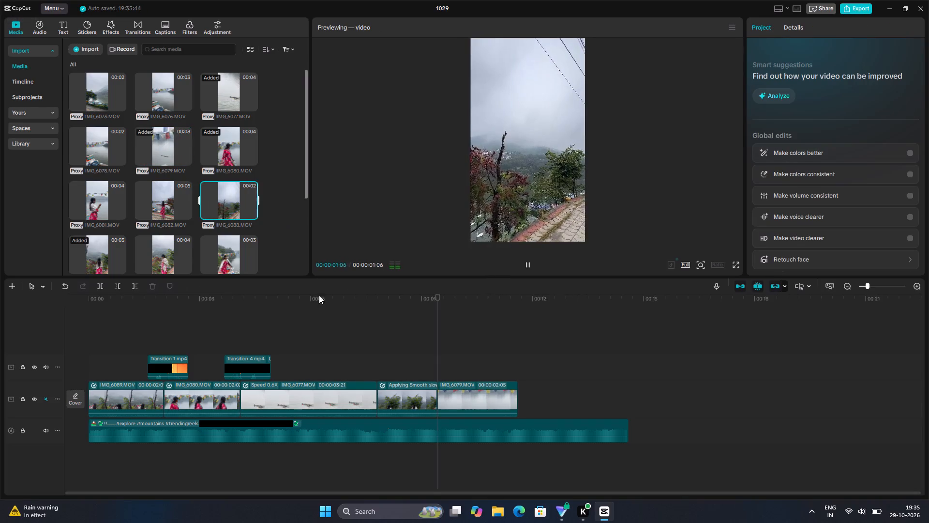
double_click(168, 200)
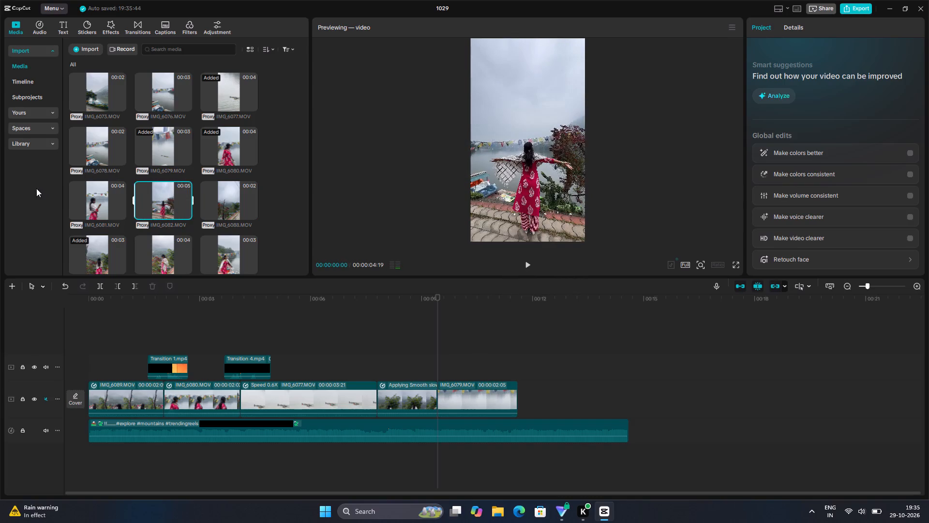
double_click(96, 201)
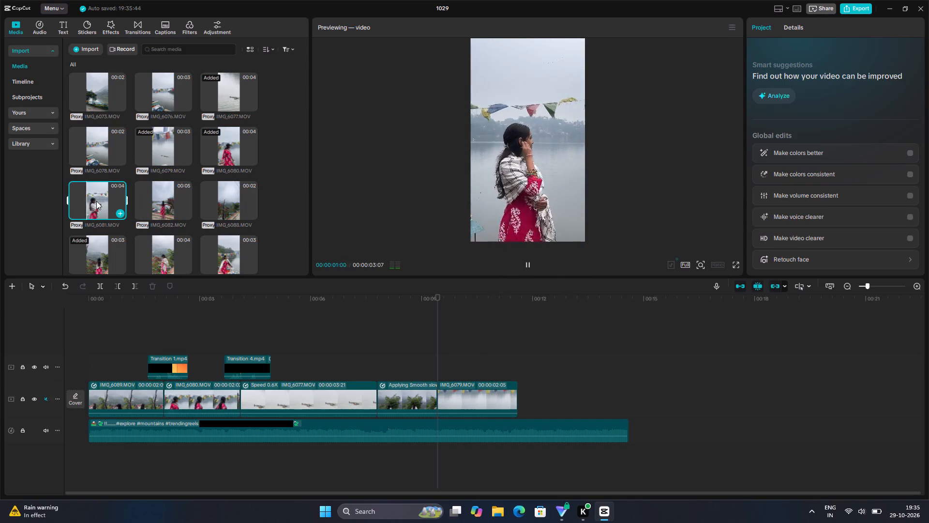
scroll(159, 230, down, 1)
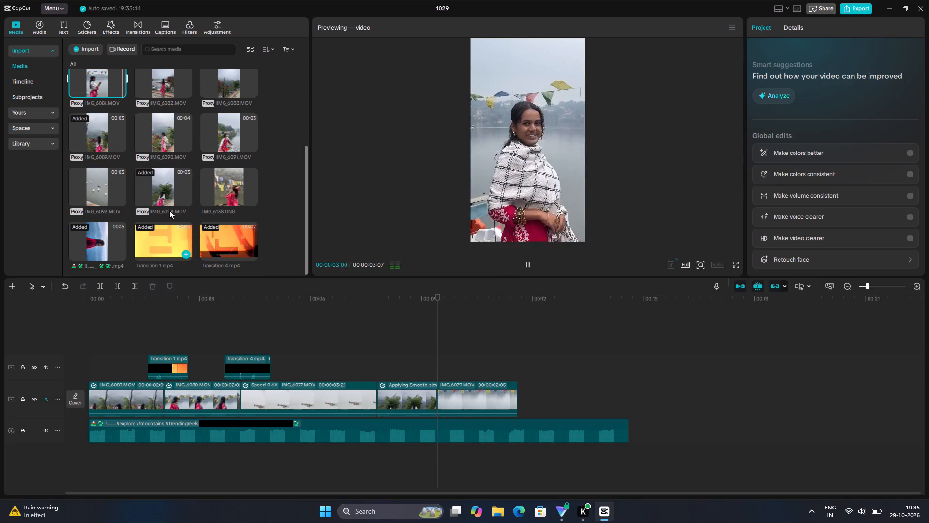
double_click(92, 187)
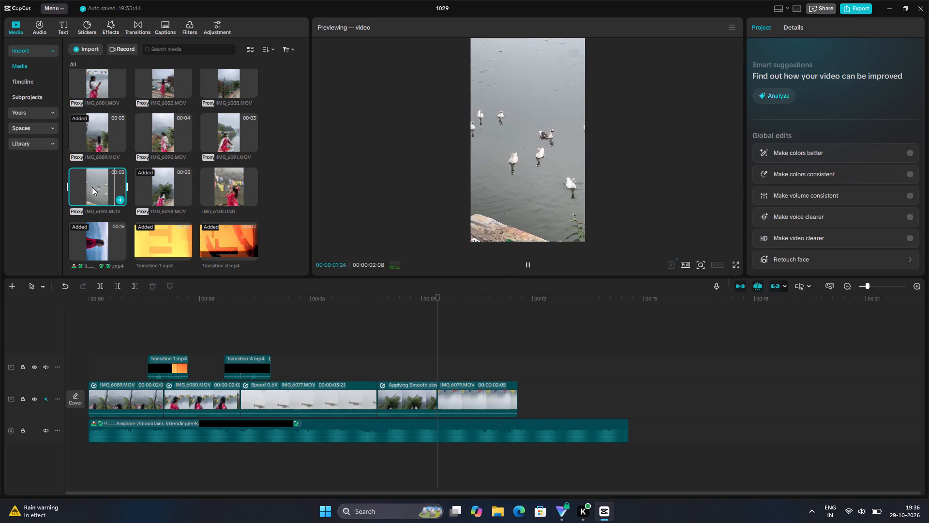
double_click(164, 185)
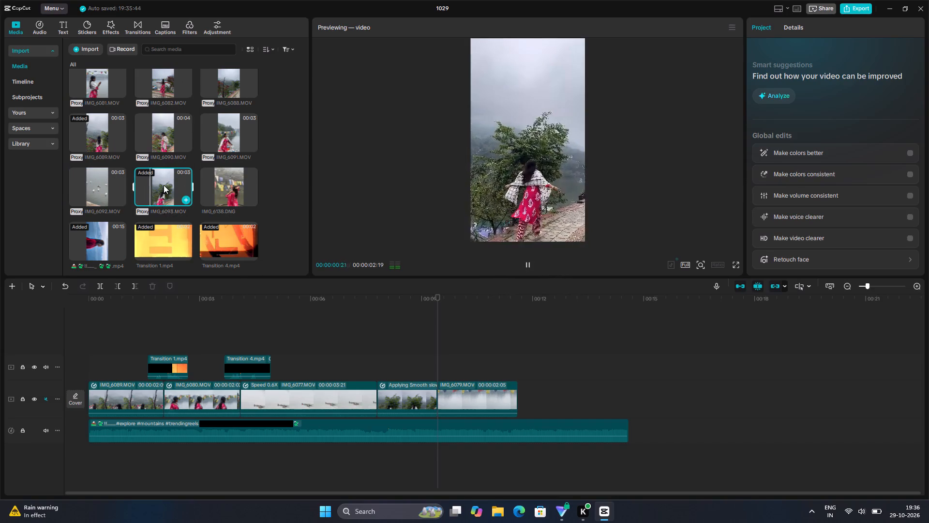
scroll(164, 185, up, 1)
scroll(138, 130, up, 1)
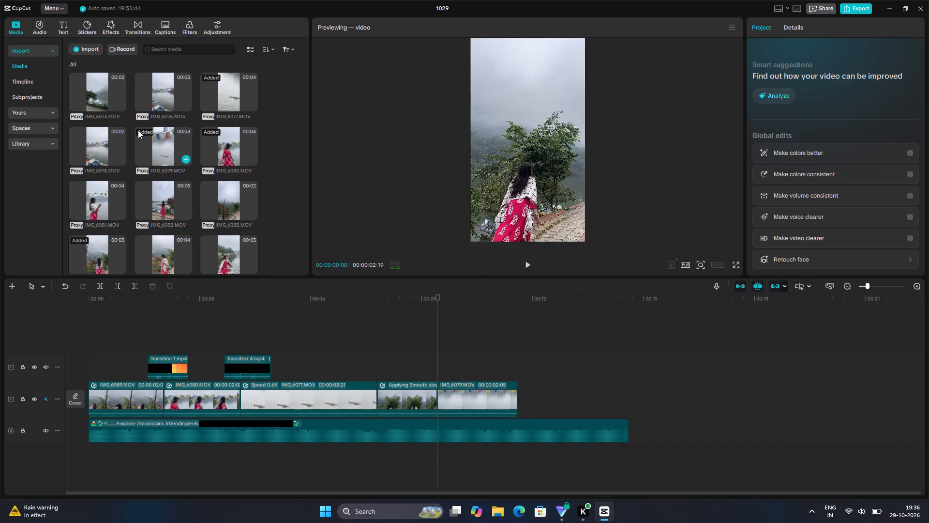
scroll(138, 130, up, 1)
double_click(160, 90)
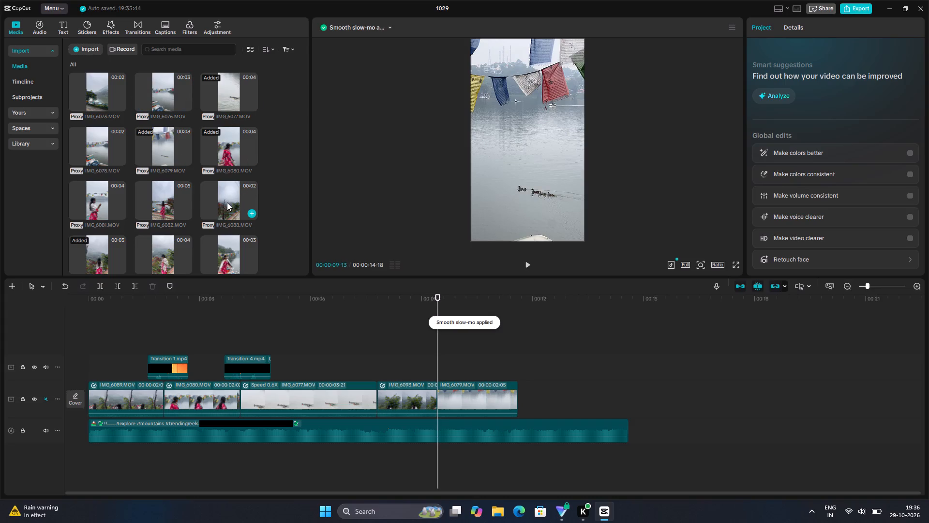
scroll(212, 250, down, 3)
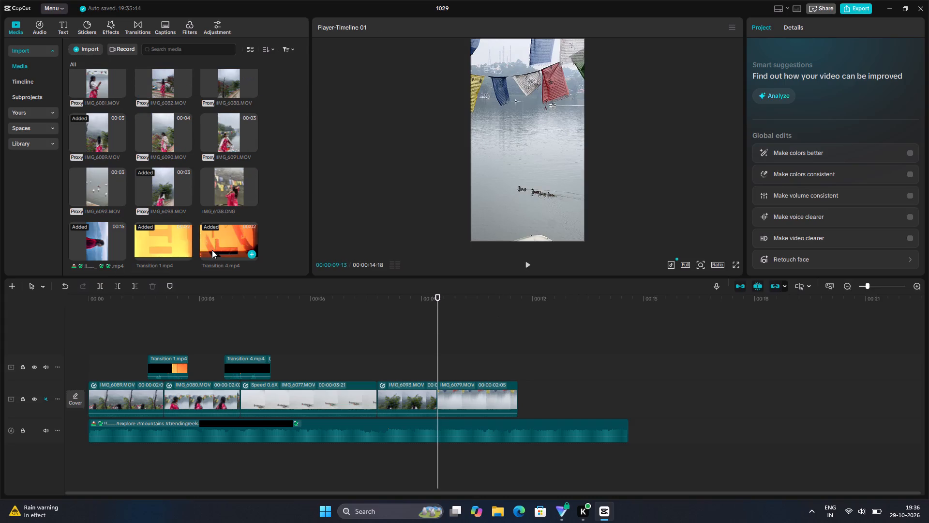
Play the edit from the start, trim the end of IMG_6079.MOV to 00:00:11:03 and play on from the cut.
drag(437, 334, 7, 297)
key(space)
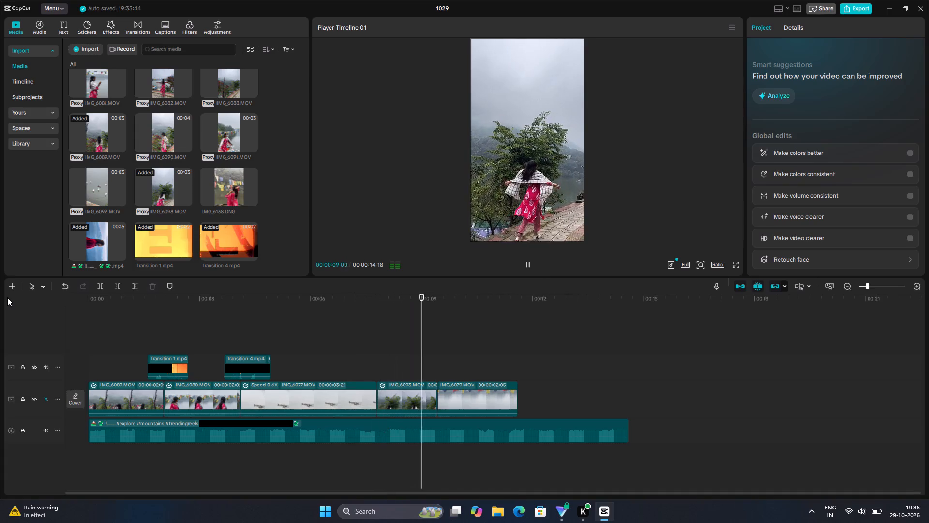
key(space)
key(space)
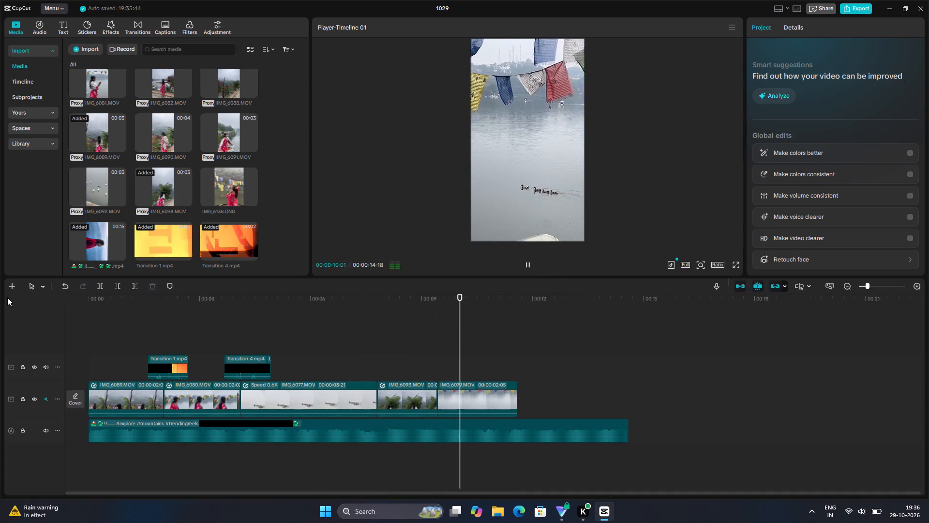
key(space)
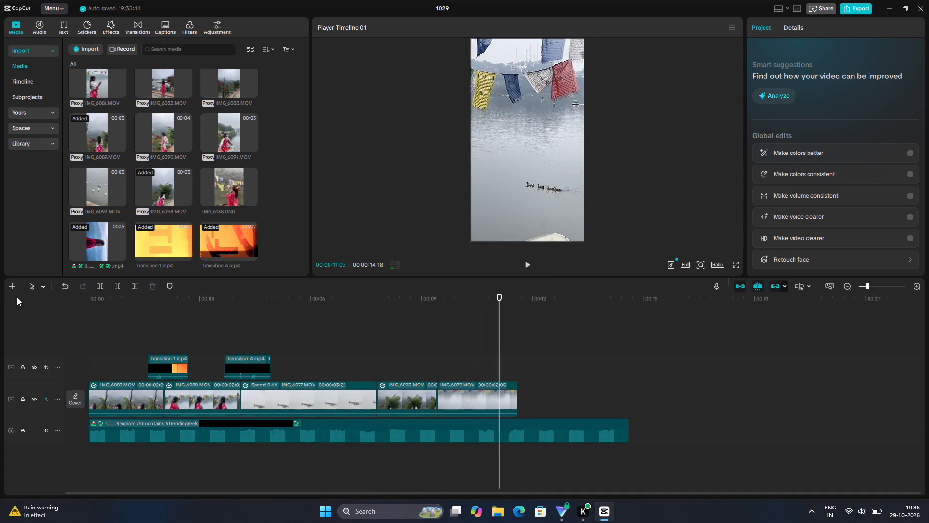
click(498, 399)
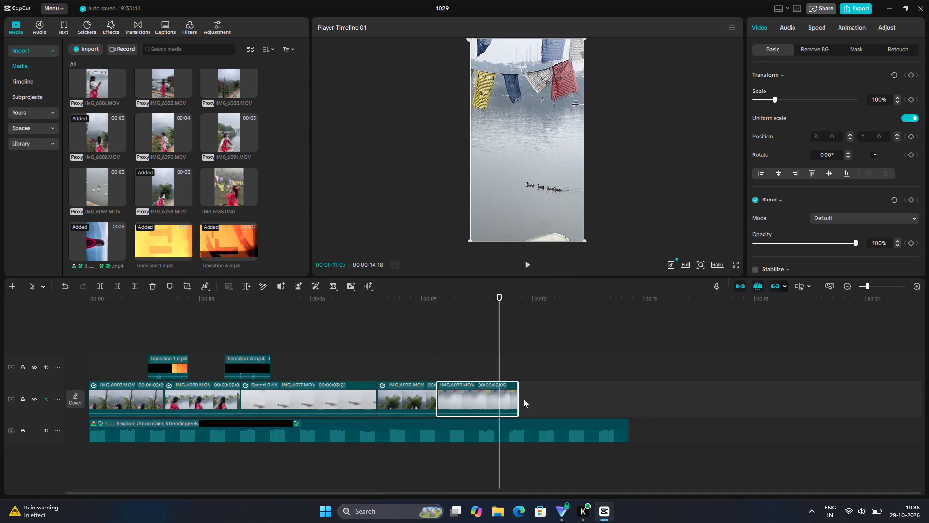
drag(519, 399, 500, 407)
key(space)
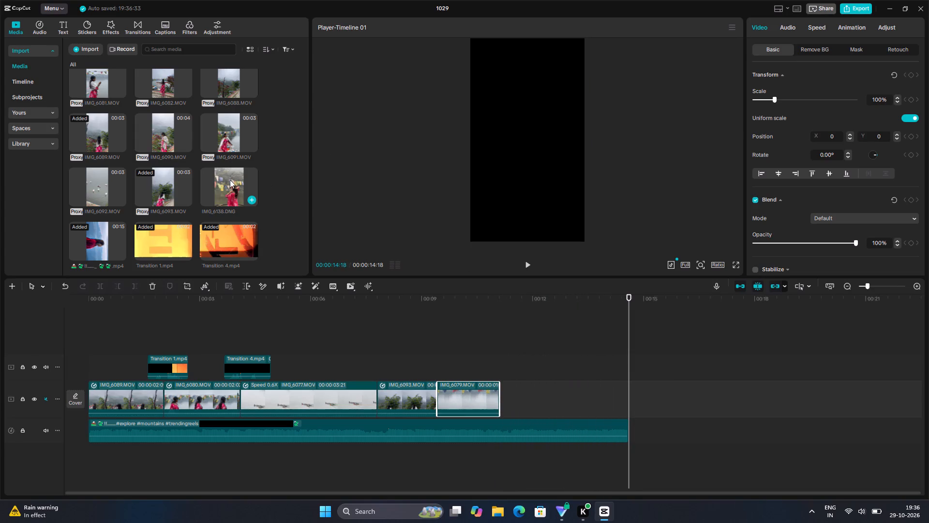
Preview IMG_6090.MOV and append it to the main track after IMG_6079.MOV.
double_click(166, 136)
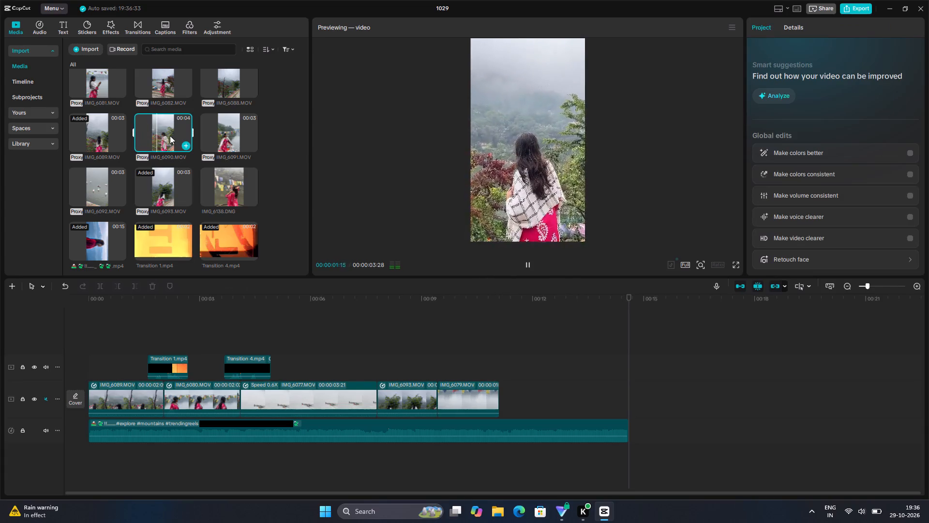
click(186, 146)
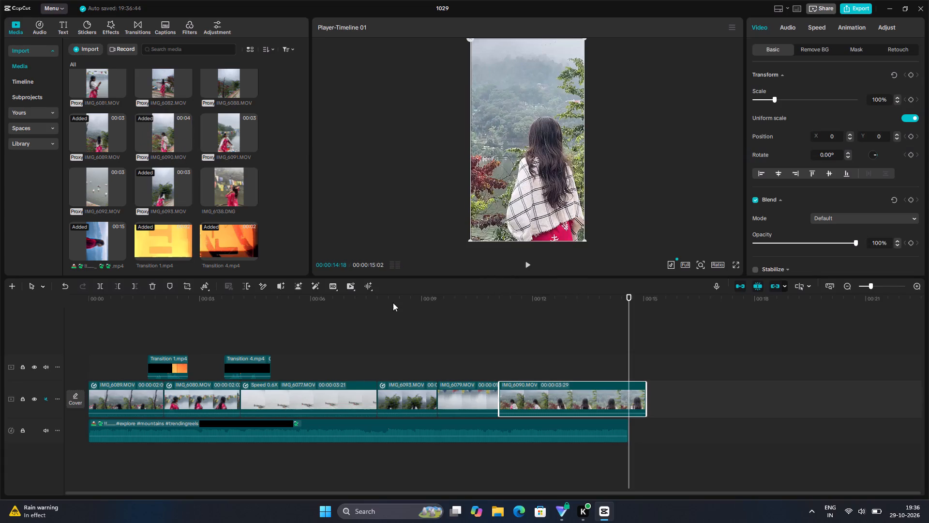
Play the edit from 00:00:00:04 into IMG_6090.MOV to check the new shot, and return the playhead to 00:00:00:04.
drag(627, 342, 93, 310)
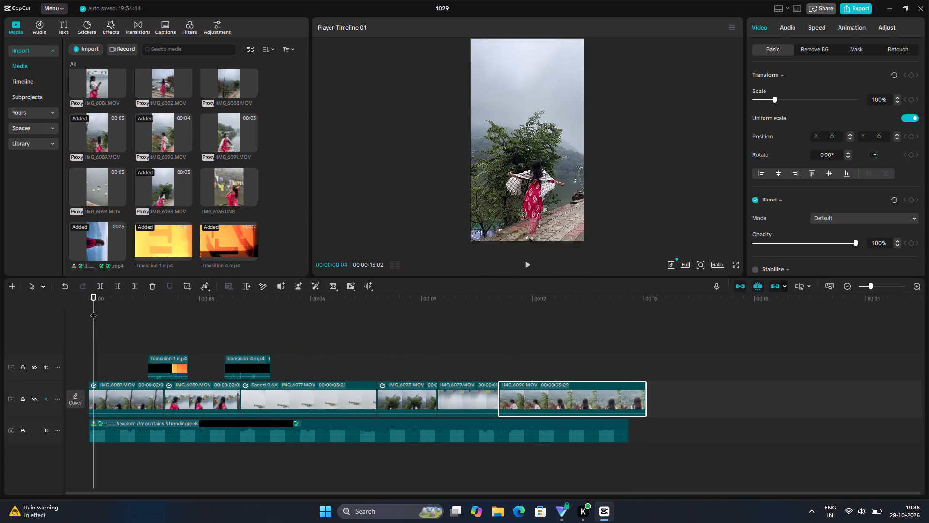
key(space)
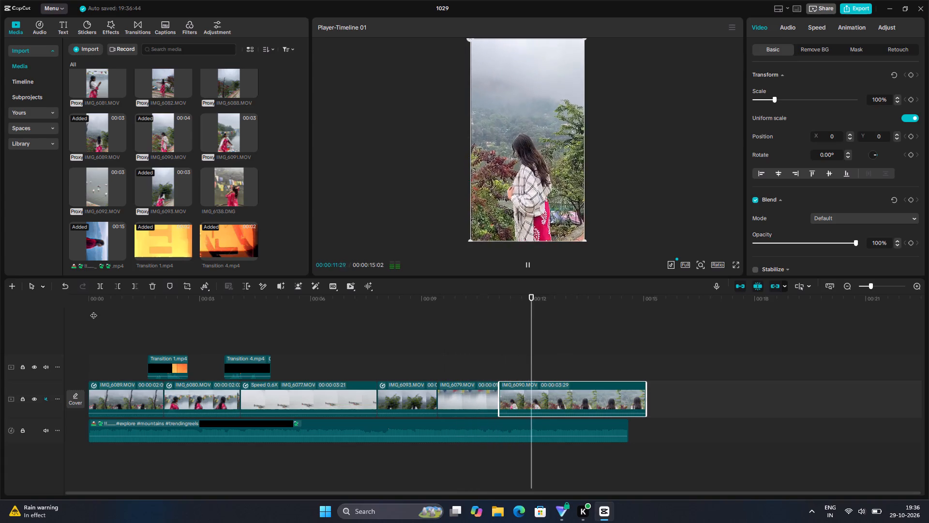
key(space)
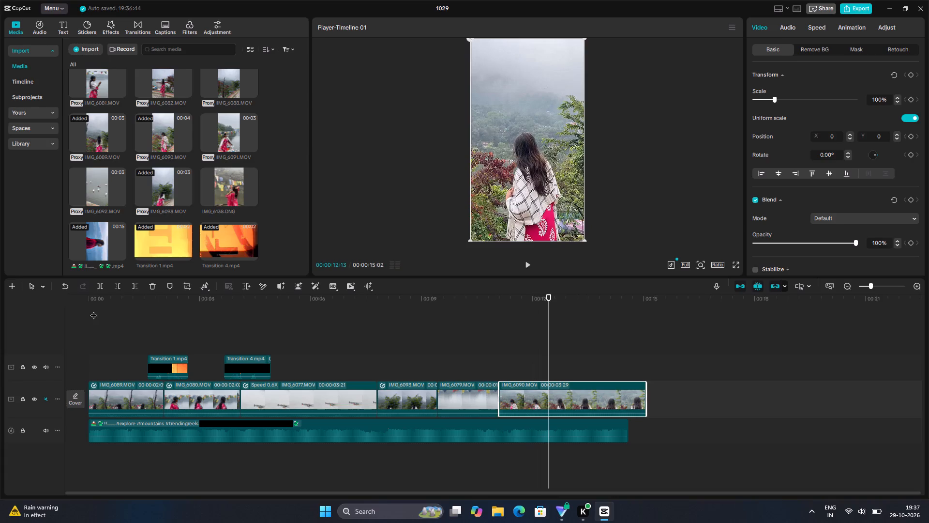
click(93, 310)
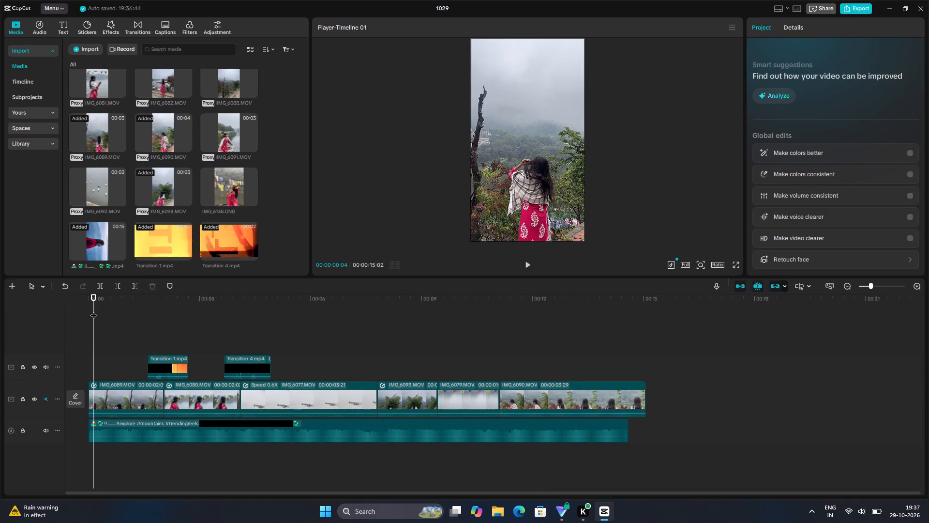
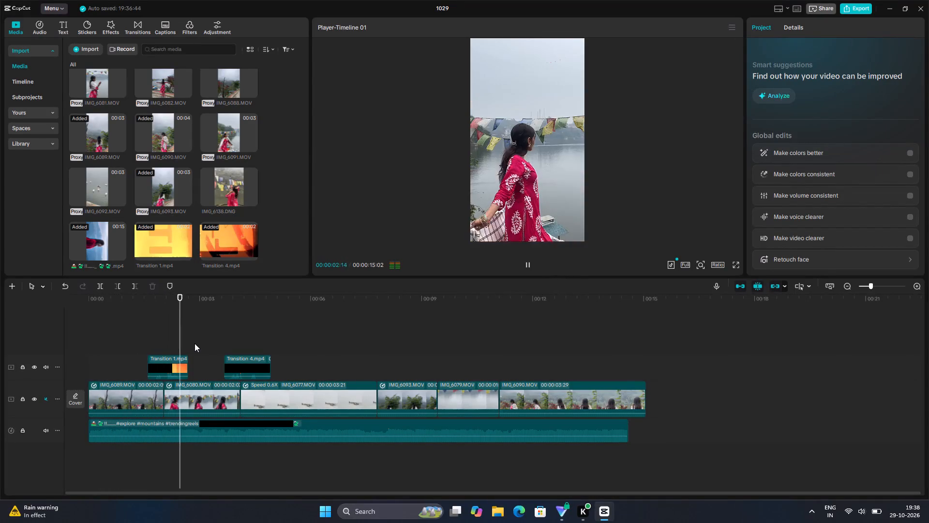
Play the edit into IMG_6090.MOV, and replay it from the start to 00:00:08:07 in IMG_6093.MOV.
key(space)
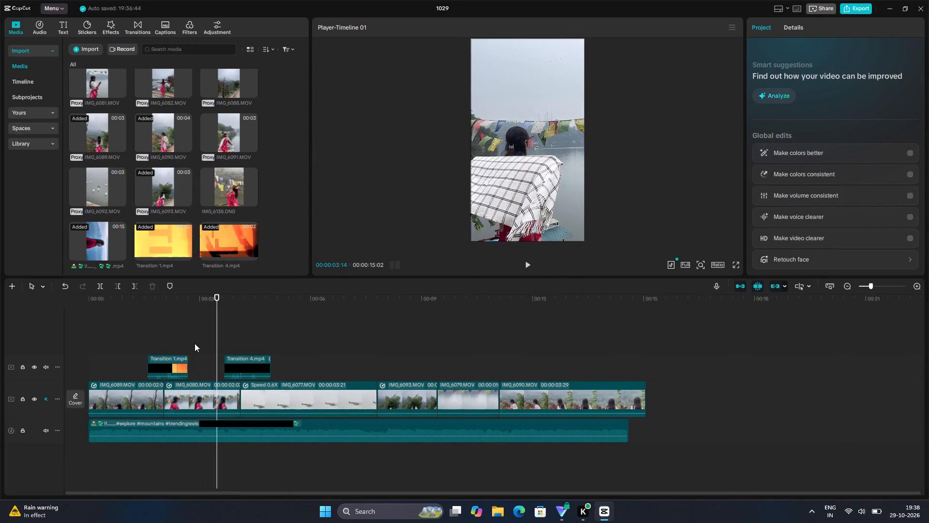
key(space)
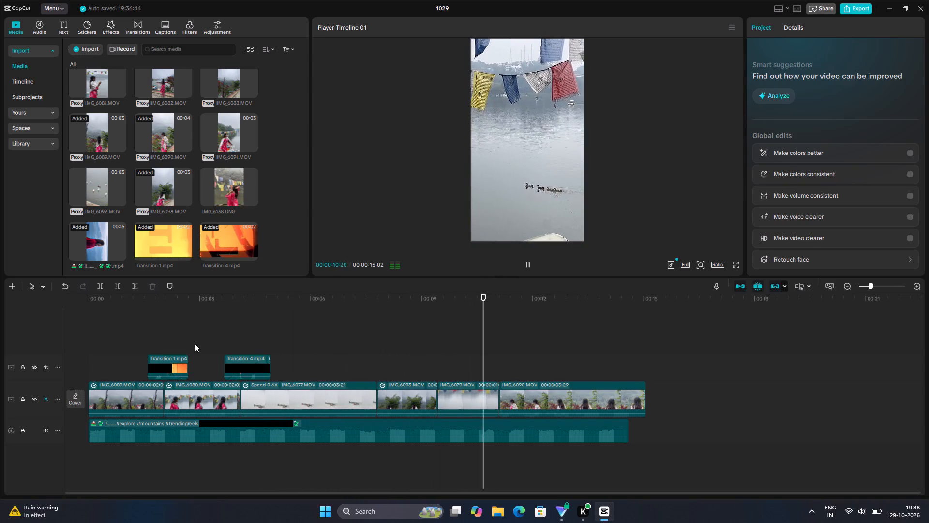
key(space)
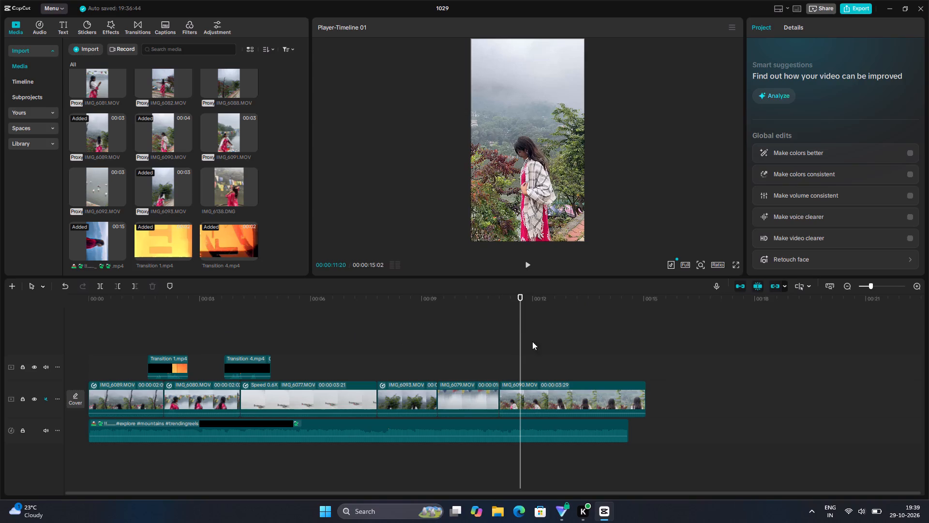
drag(524, 339, 0, 277)
key(space)
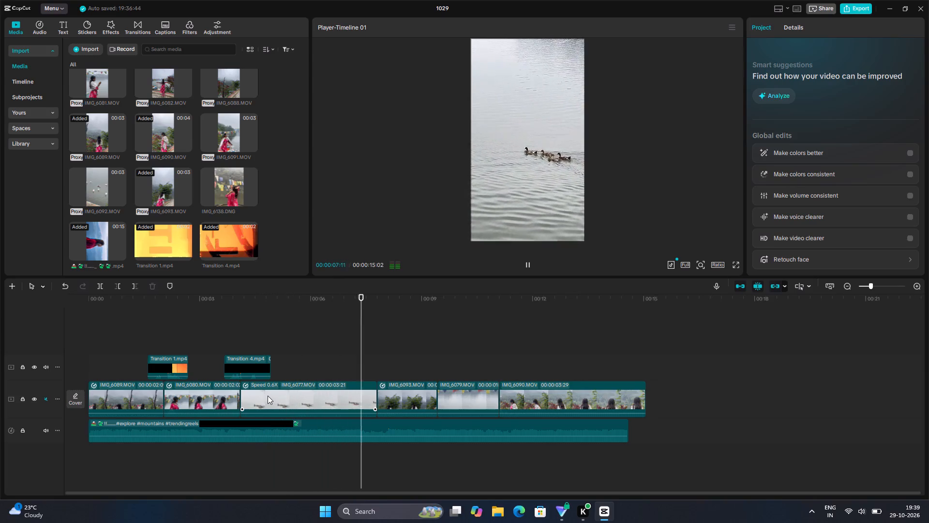
key(space)
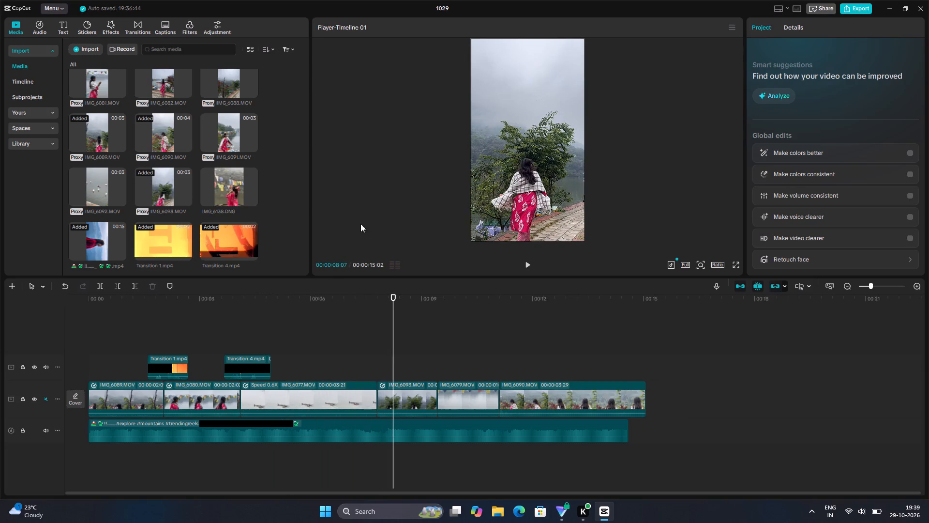
Overlay Transition 1.mp4 above the cut between IMG_6077.MOV and IMG_6093.MOV and set its blend mode to Screen.
click(186, 253)
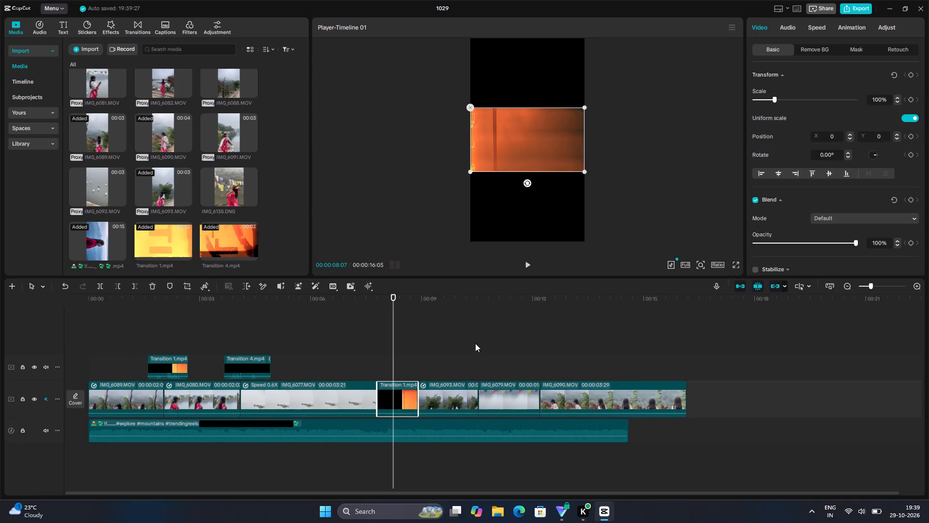
drag(404, 397, 388, 369)
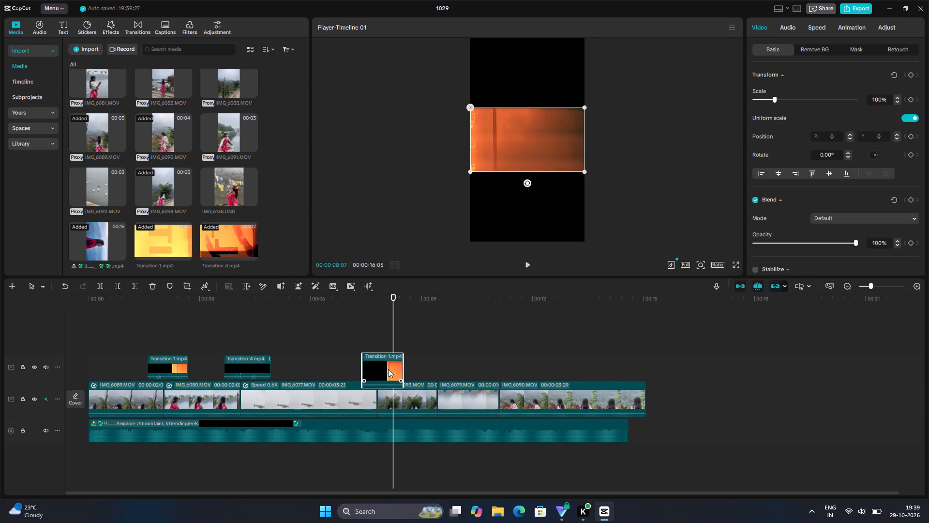
drag(388, 369, 386, 369)
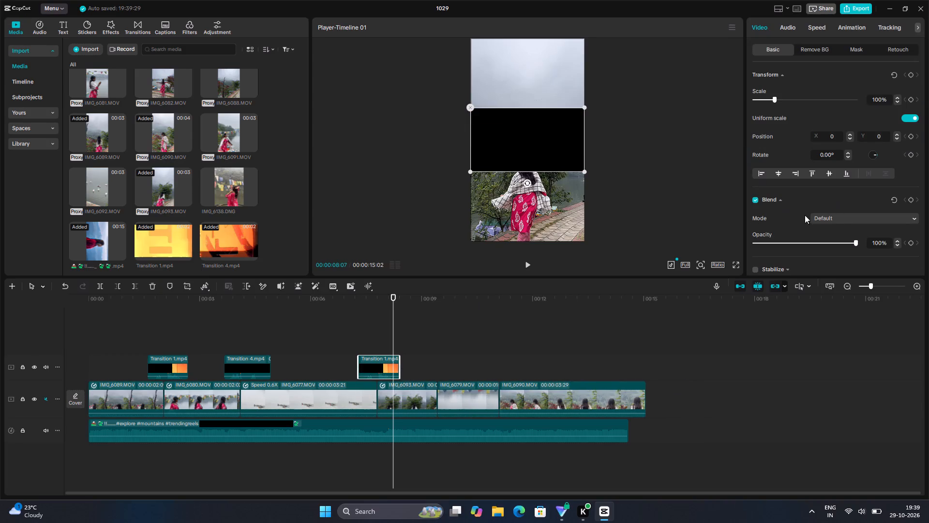
click(838, 214)
click(839, 268)
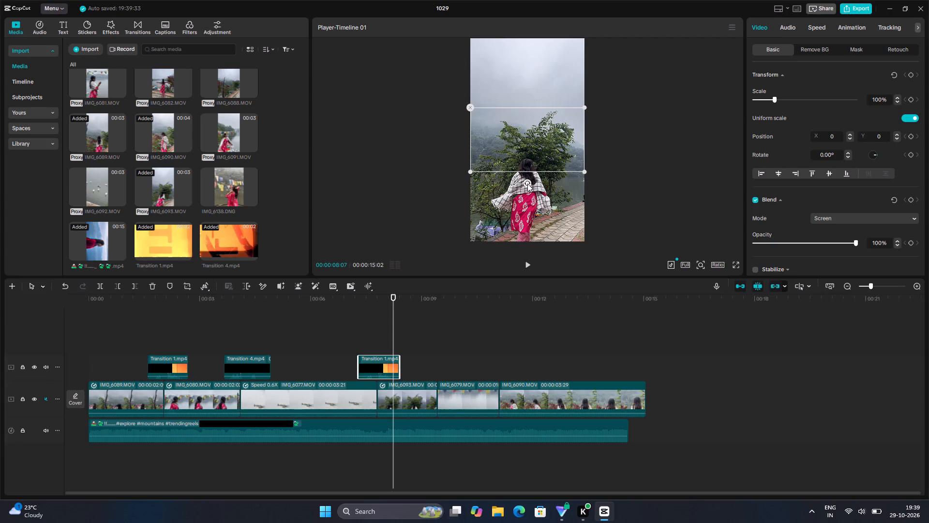
Rotate the new Transition 1.mp4 overlay to 90° and scale it to 177% so it fills the portrait frame.
drag(527, 184, 418, 144)
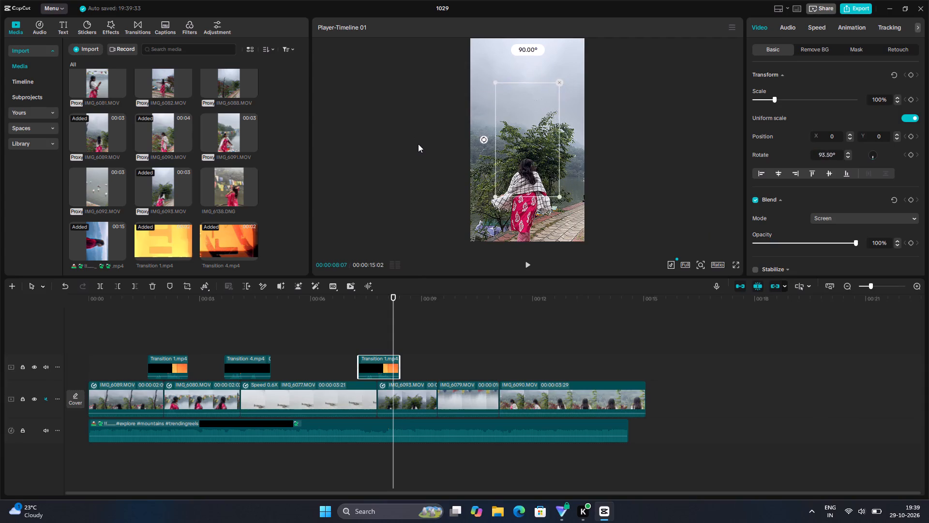
drag(418, 144, 420, 150)
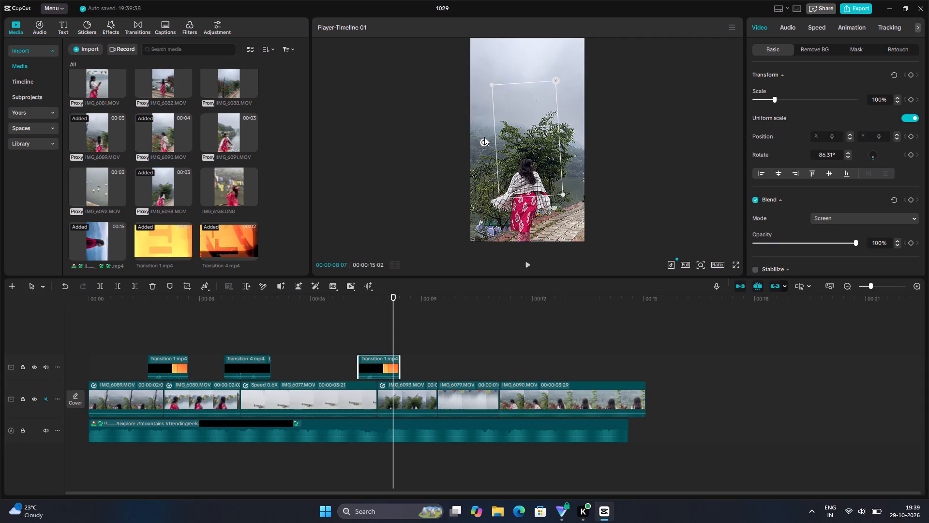
drag(484, 137, 480, 135)
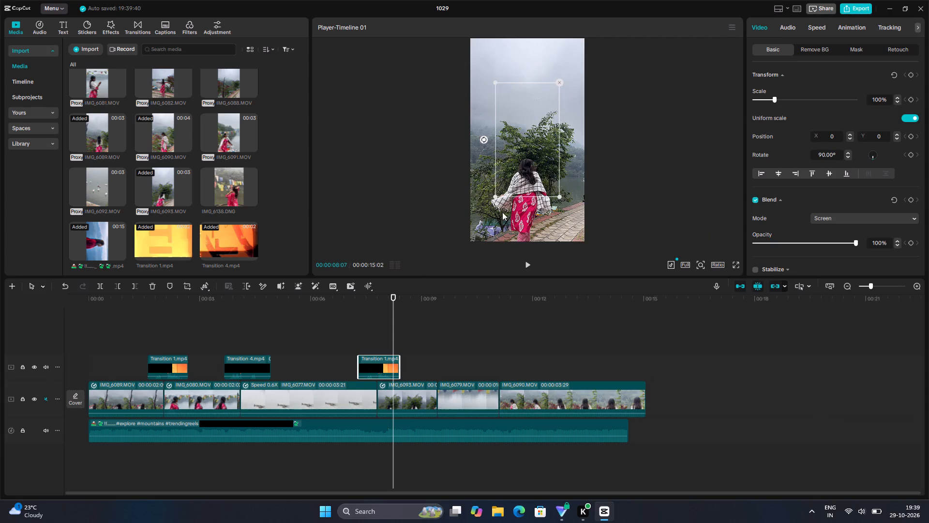
drag(494, 194, 471, 248)
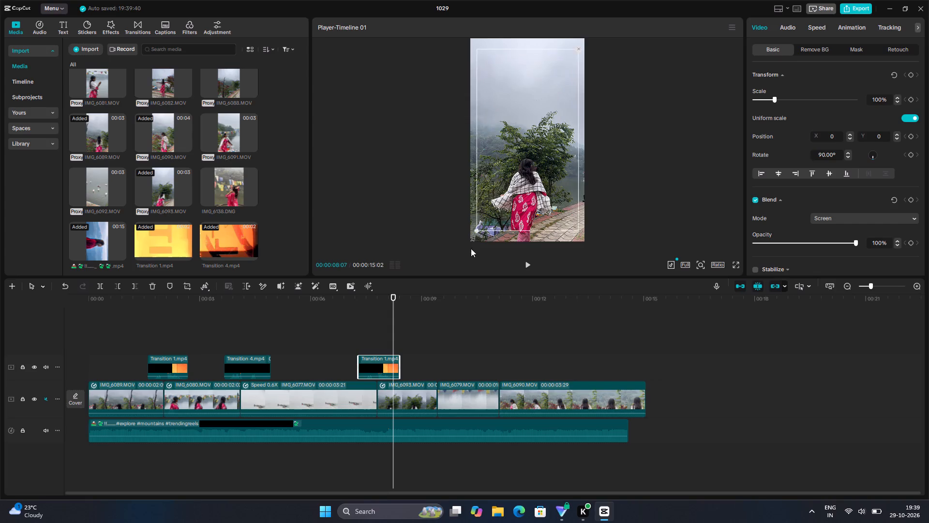
drag(471, 248, 464, 265)
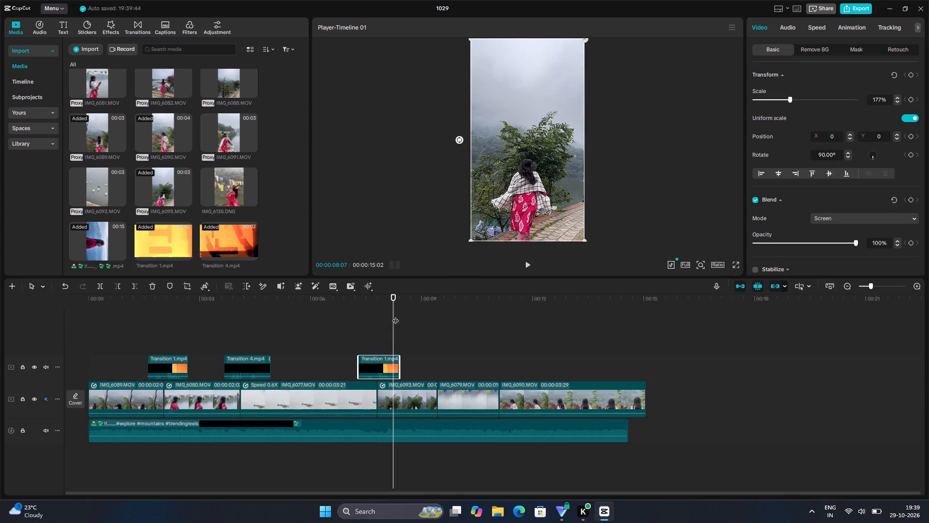
Play the edit from the start through the new overlay transition and into IMG_6090.MOV to check it.
drag(395, 316, 52, 374)
key(space)
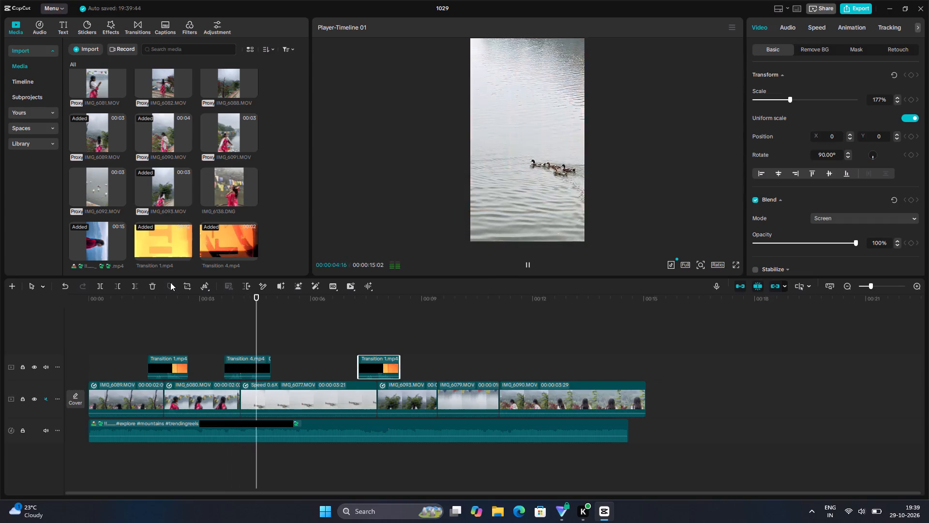
key(space)
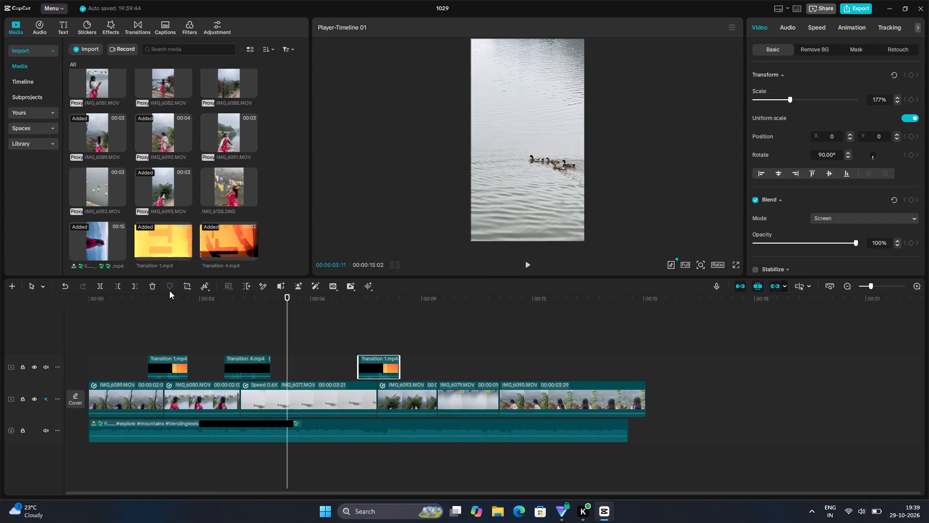
drag(290, 318, 0, 347)
key(space)
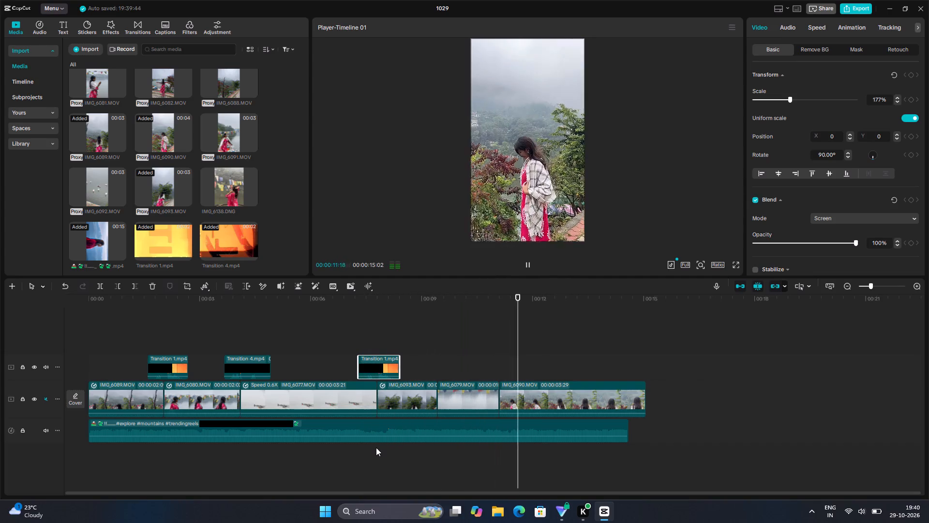
key(space)
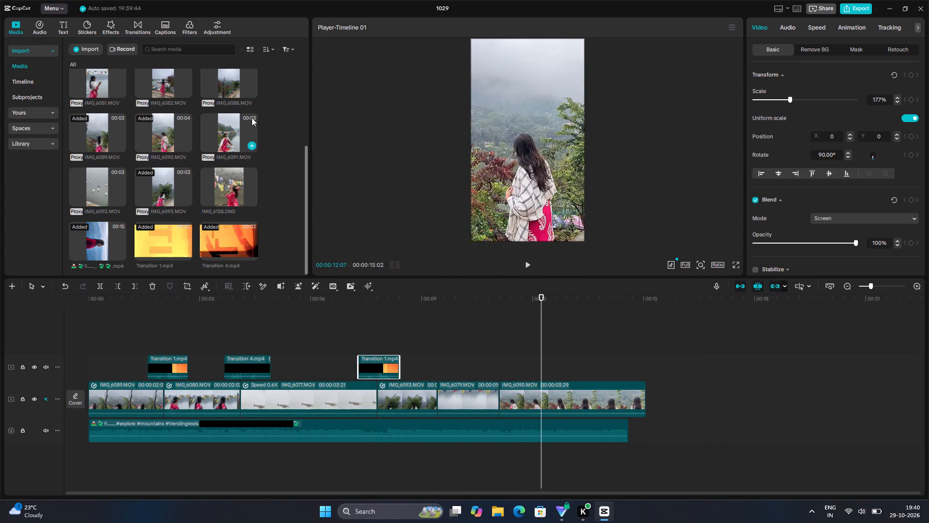
Play from the start to the cut at 00:00:09:13, search transitions for "fade" and add Black Fade between IMG_6093.MOV and IMG_6079.MOV.
click(137, 28)
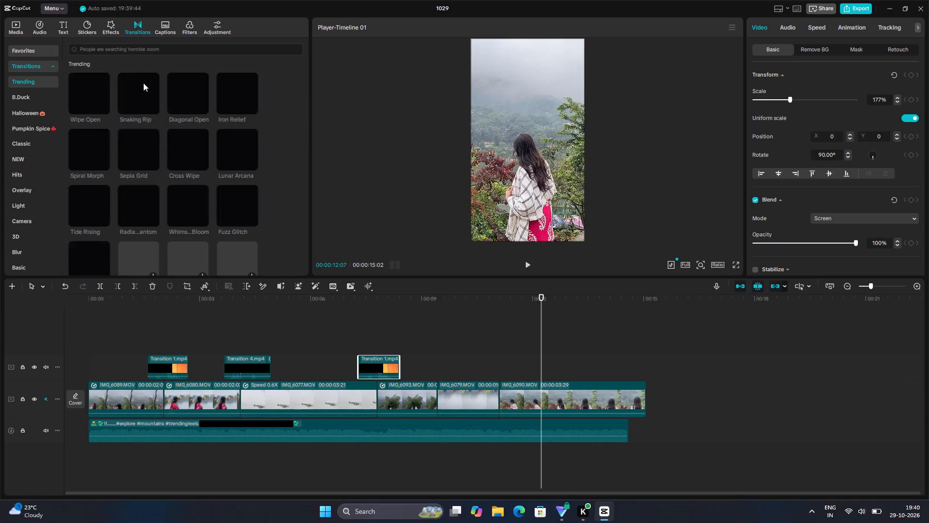
click(100, 48)
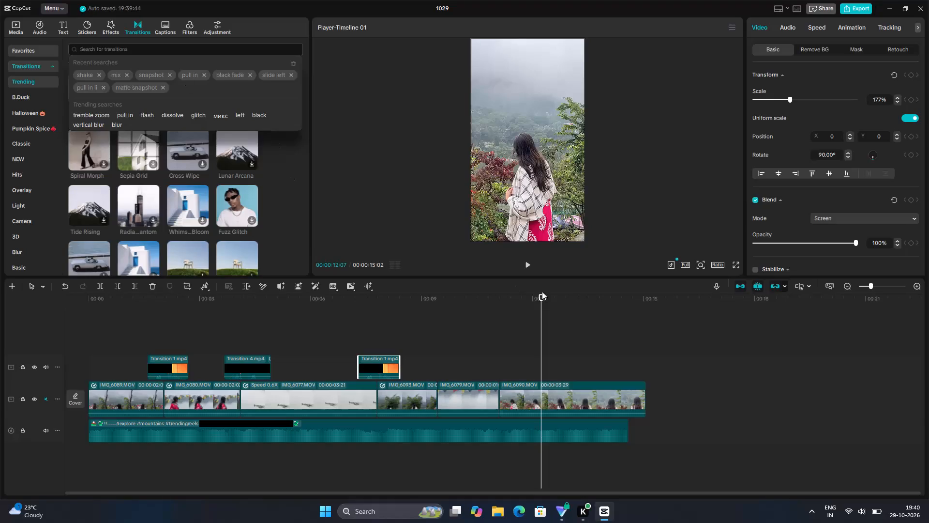
drag(540, 340, 53, 342)
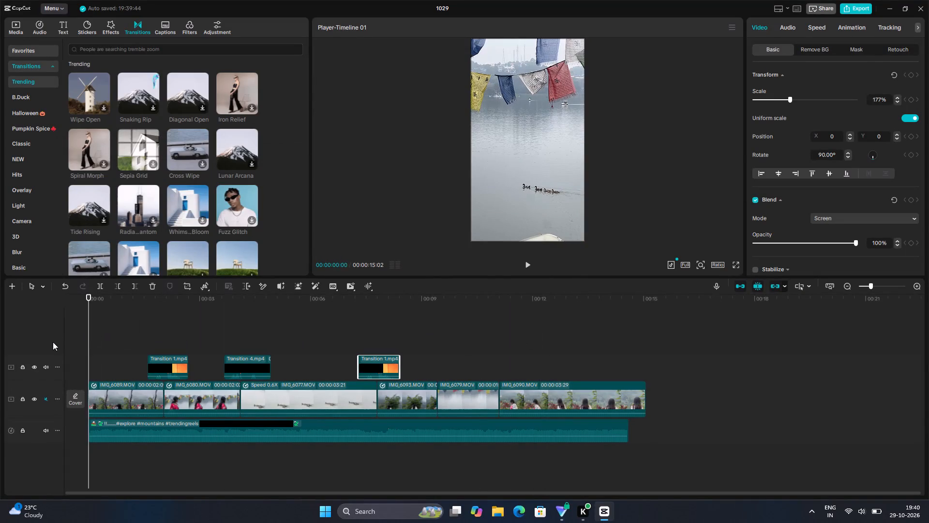
key(space)
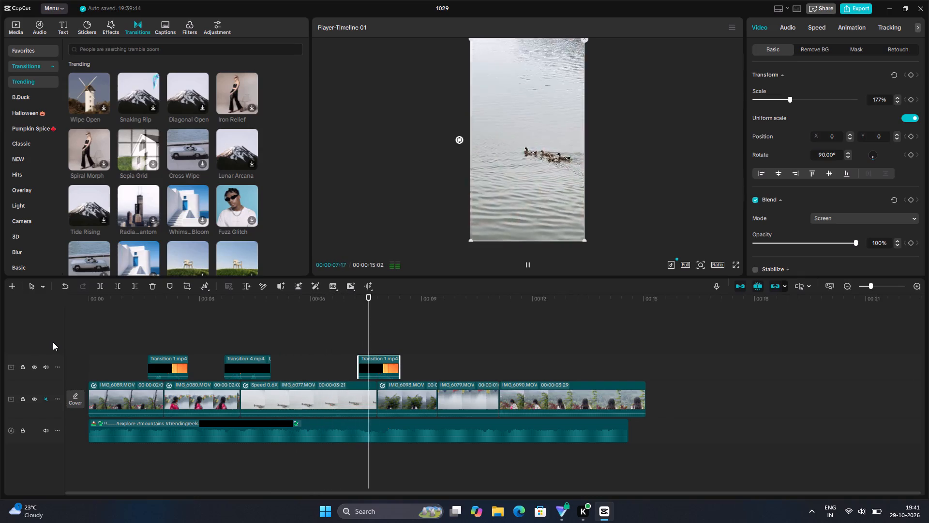
key(space)
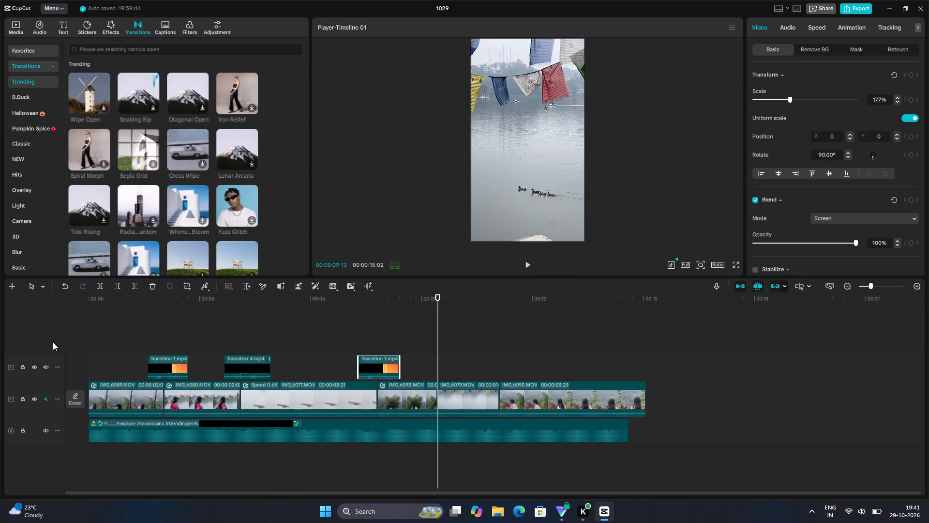
click(149, 50)
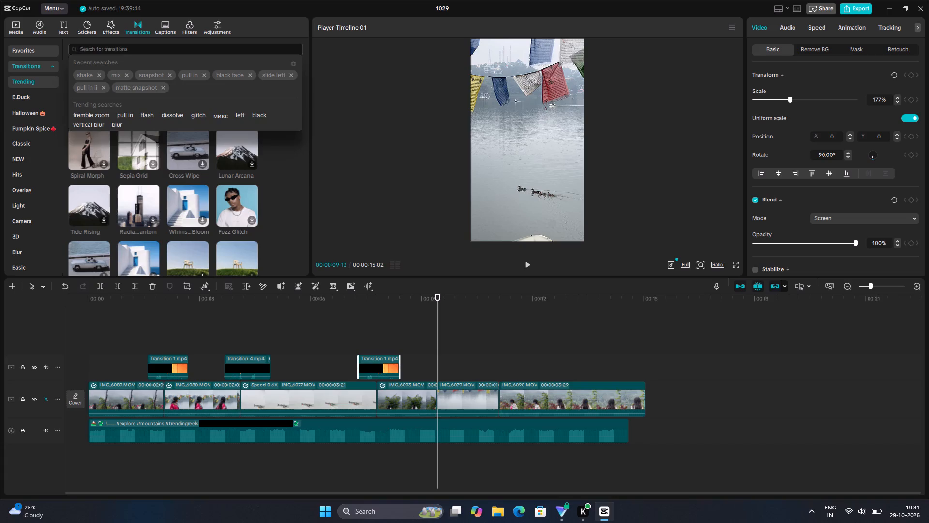
text(fade)
key(space)
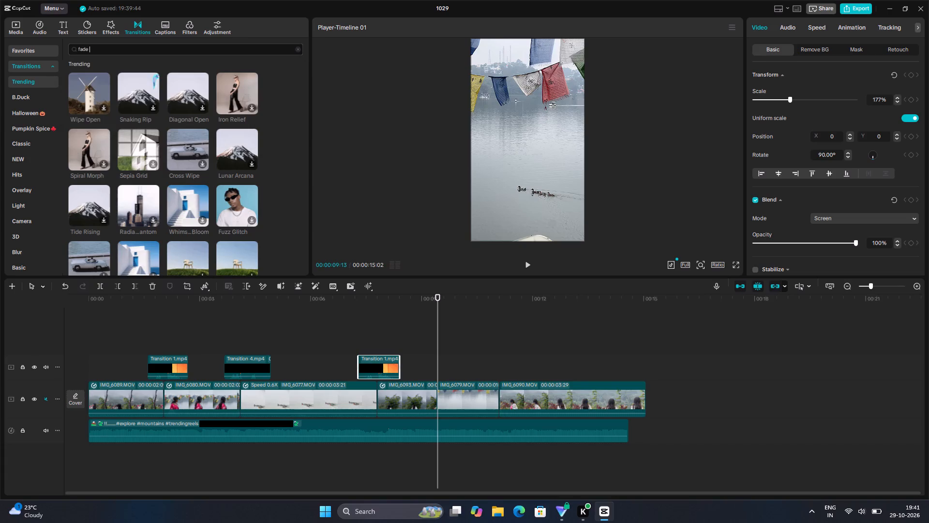
key(Return)
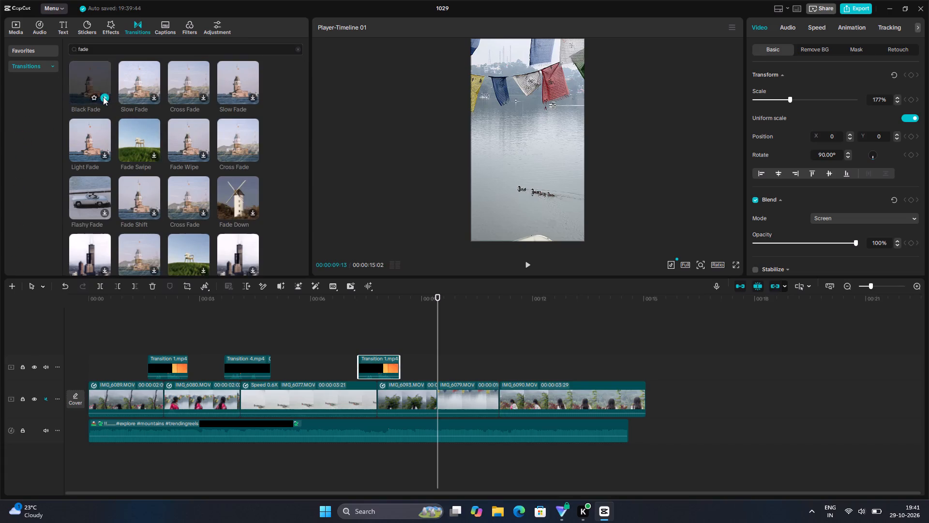
click(103, 97)
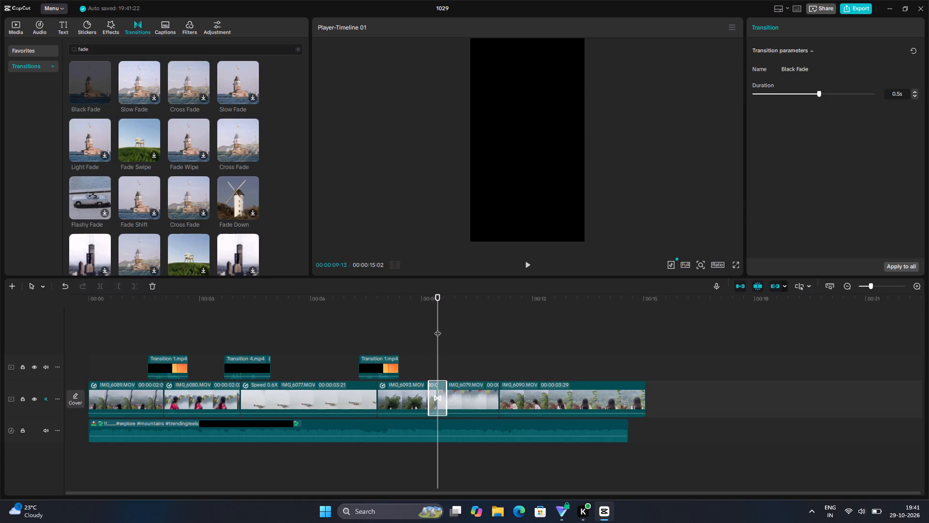
Play from within IMG_6077.MOV through the Black Fade transition into IMG_6090.MOV to check it.
drag(437, 328, 317, 312)
key(space)
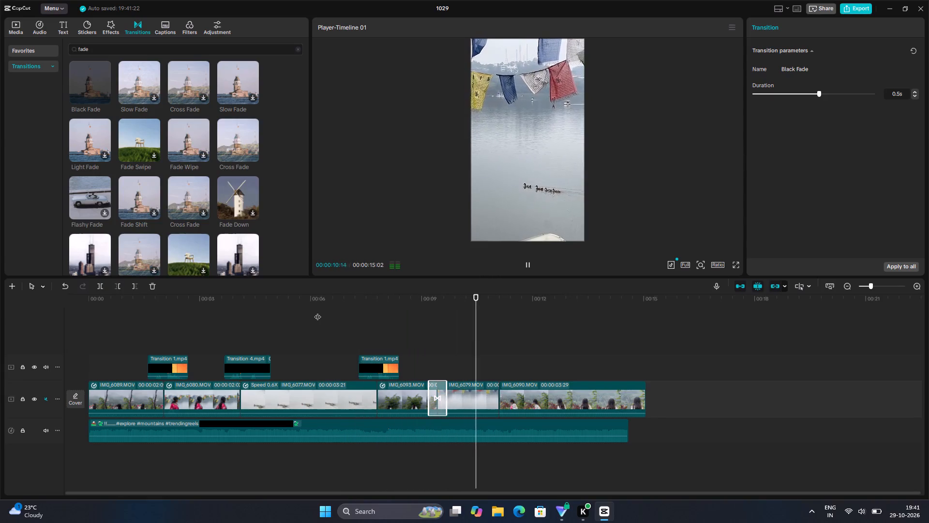
key(space)
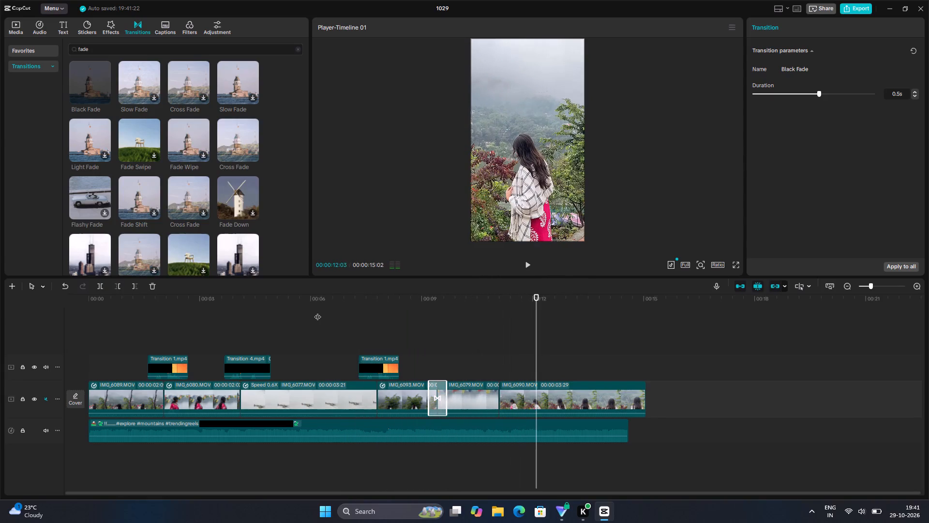
Trim the start of IMG_6090.MOV to the playhead at 00:00:12:00, shortening the clip to 00:00:03:02.
drag(534, 326, 544, 326)
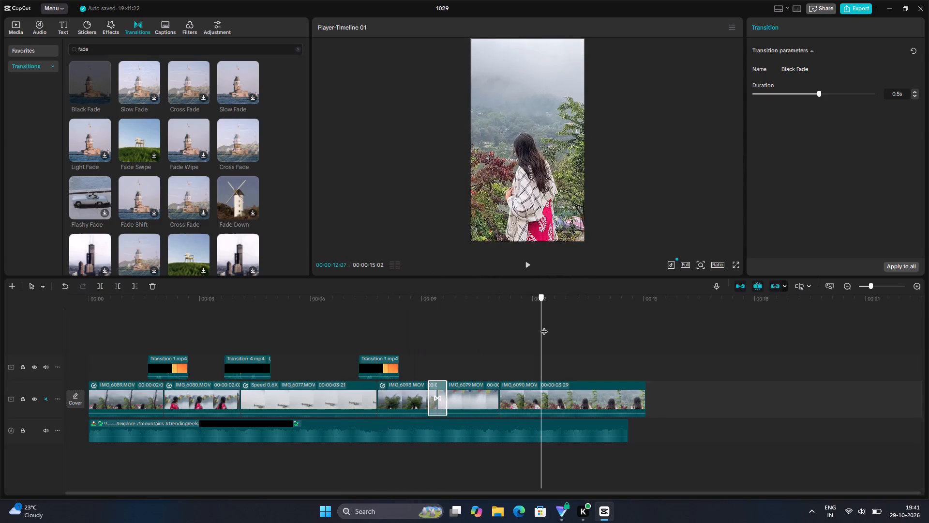
drag(544, 326, 536, 320)
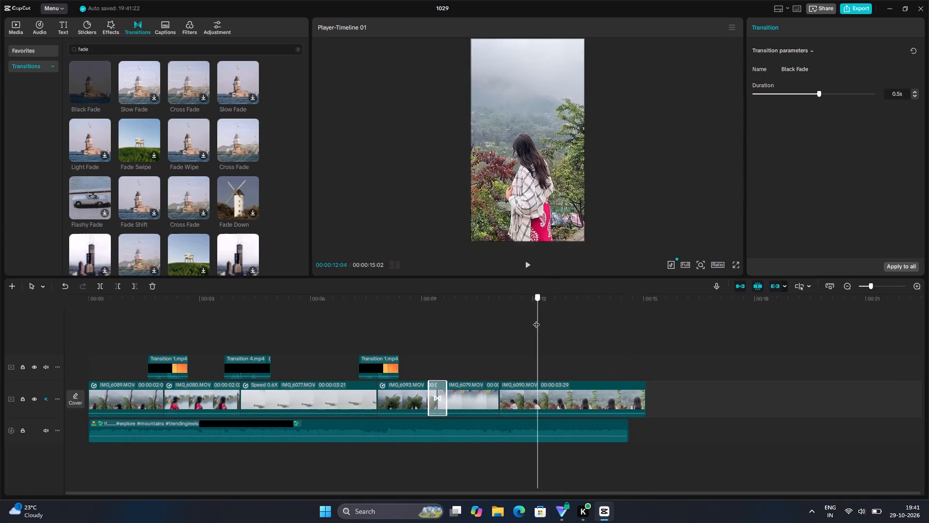
drag(536, 320, 533, 321)
click(545, 387)
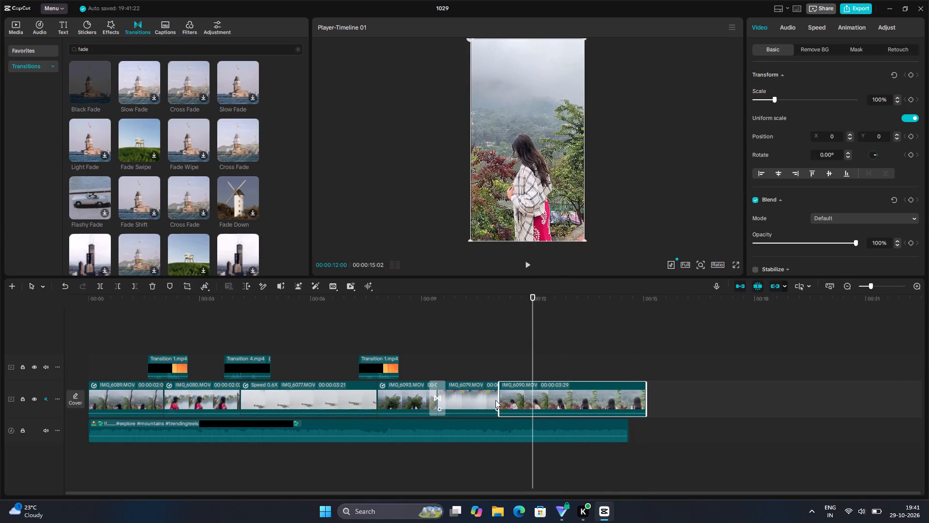
drag(497, 400, 532, 401)
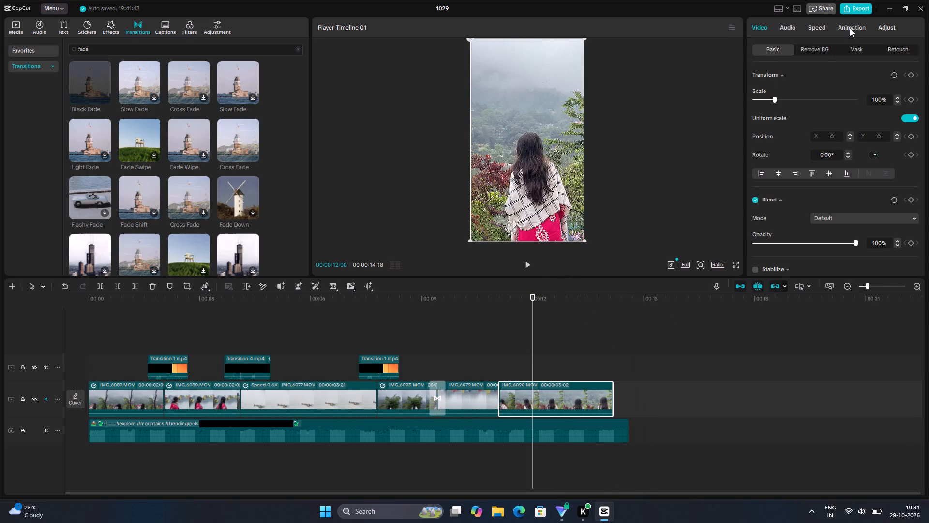
Apply a Custom speed curve to IMG_6090.MOV, lowering the middle point close to 0.1x and both outer points about halfway below 1x.
click(817, 27)
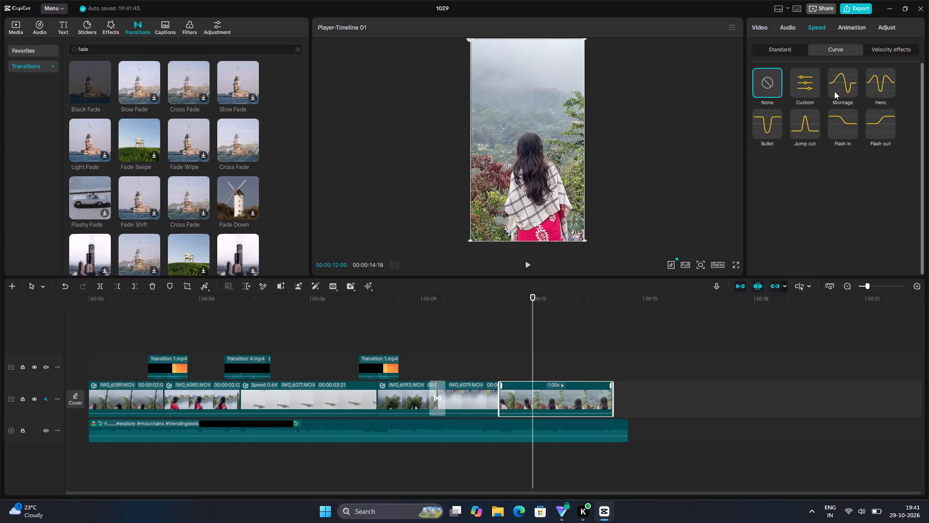
double_click(804, 86)
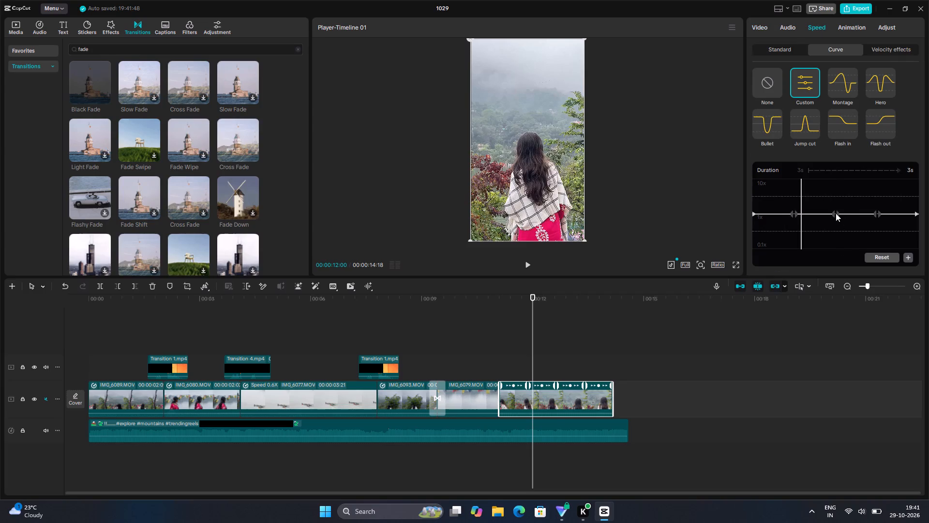
drag(836, 213, 836, 244)
drag(793, 212, 793, 229)
drag(795, 212, 794, 230)
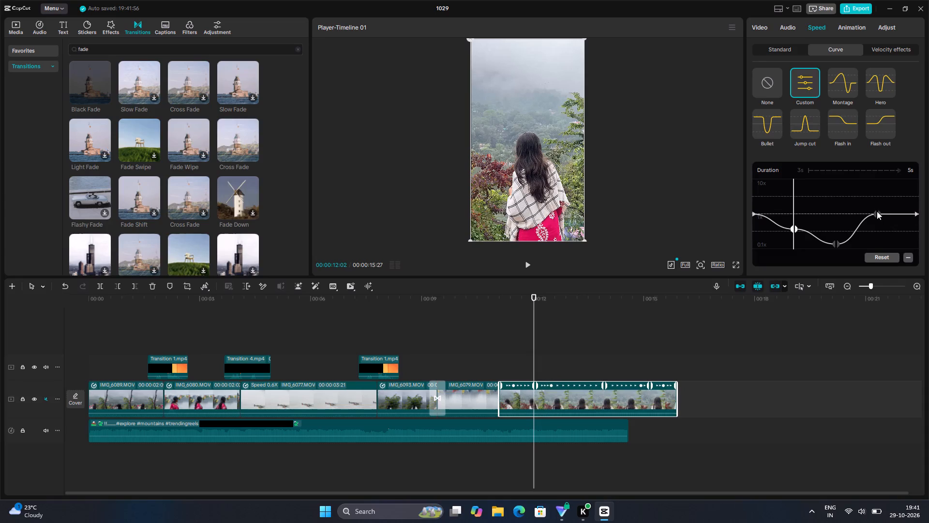
drag(877, 211, 877, 227)
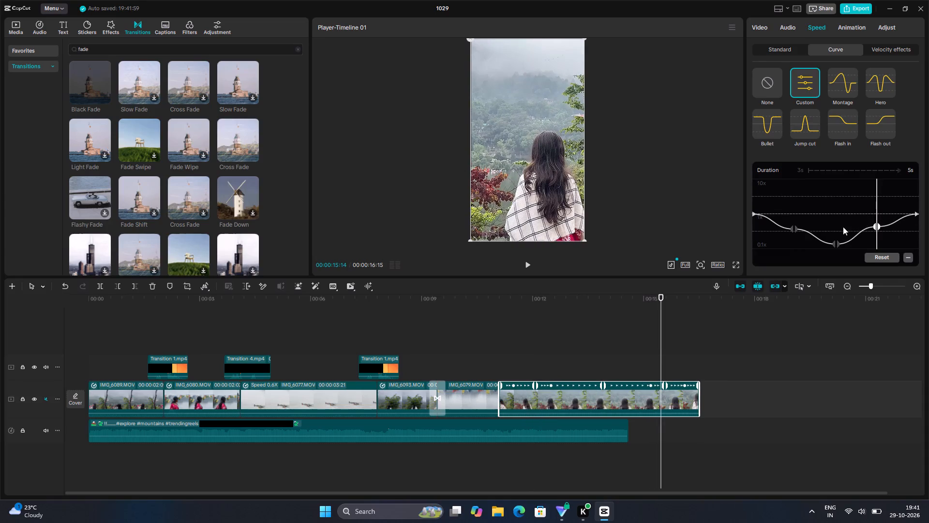
Enable Smooth slow-mo for IMG_6090.MOV using the Optical flow method.
scroll(843, 227, down, 5)
click(761, 240)
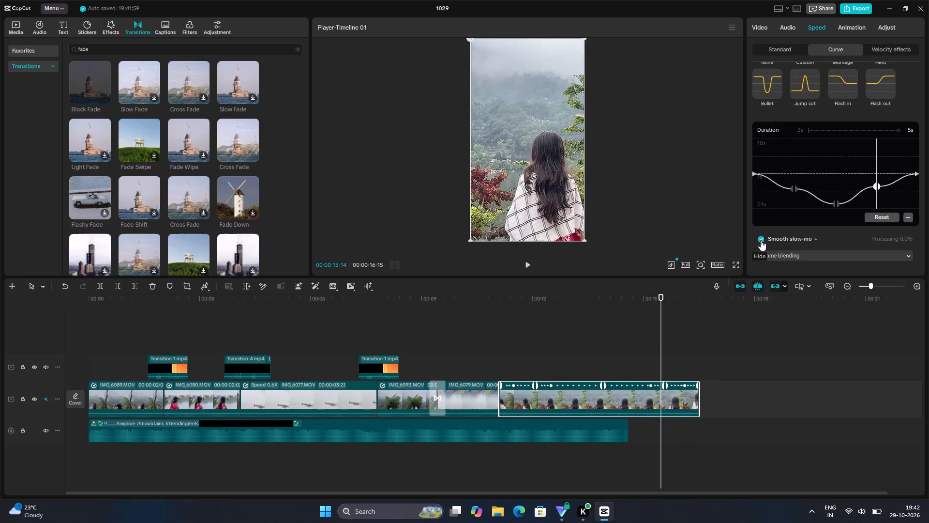
click(784, 258)
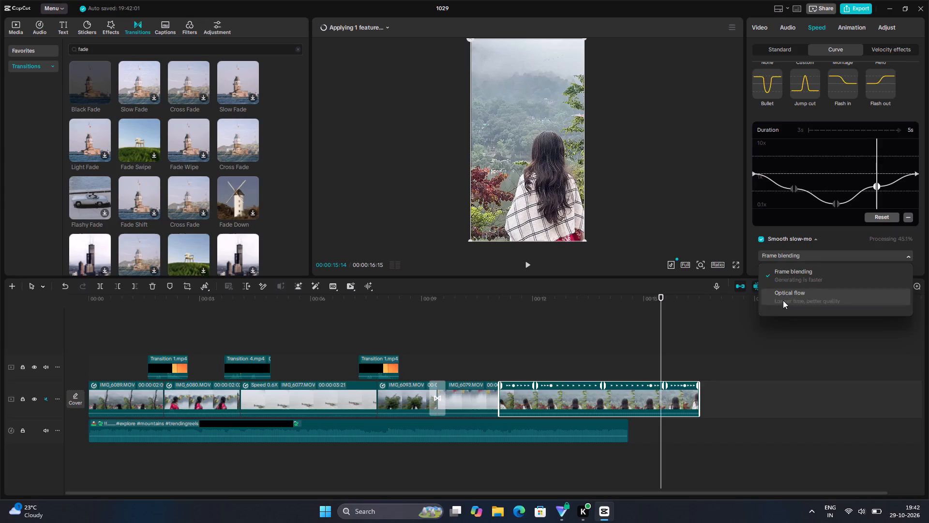
click(783, 300)
Trim the end of IMG_6090.MOV to match the end of the music at about 00:00:14:18.
drag(700, 394, 658, 408)
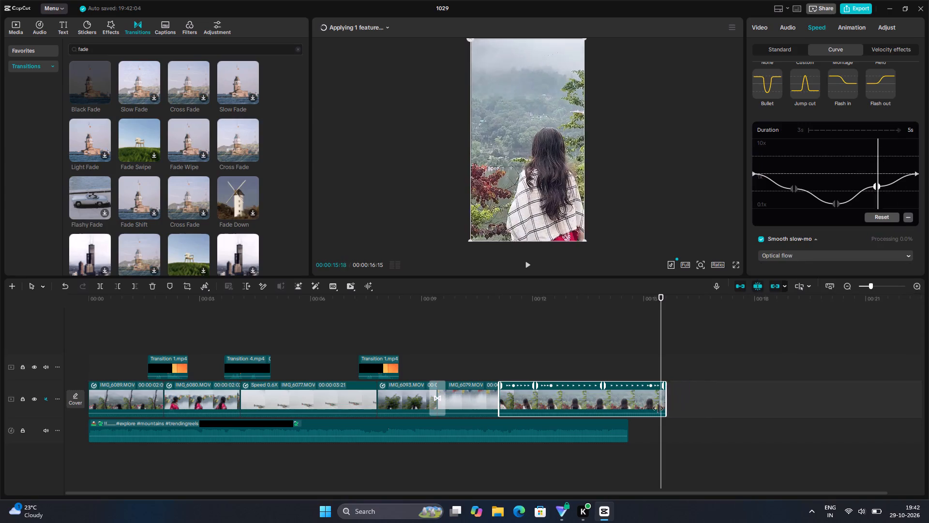
drag(658, 408, 628, 418)
Place the playhead at the start of IMG_6090.MOV at 00:00:11:03 and import _MLT9.mov from the Editing assets folder.
drag(628, 343, 510, 356)
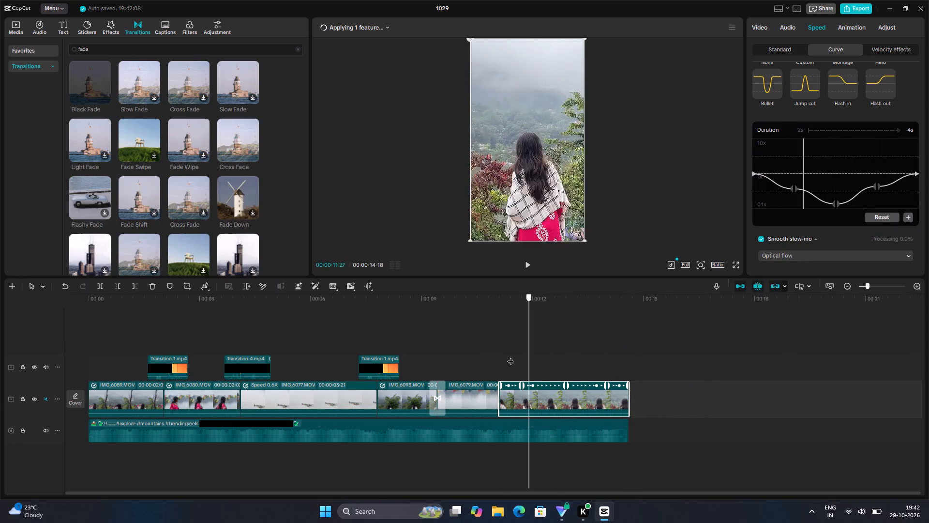
drag(510, 356, 500, 358)
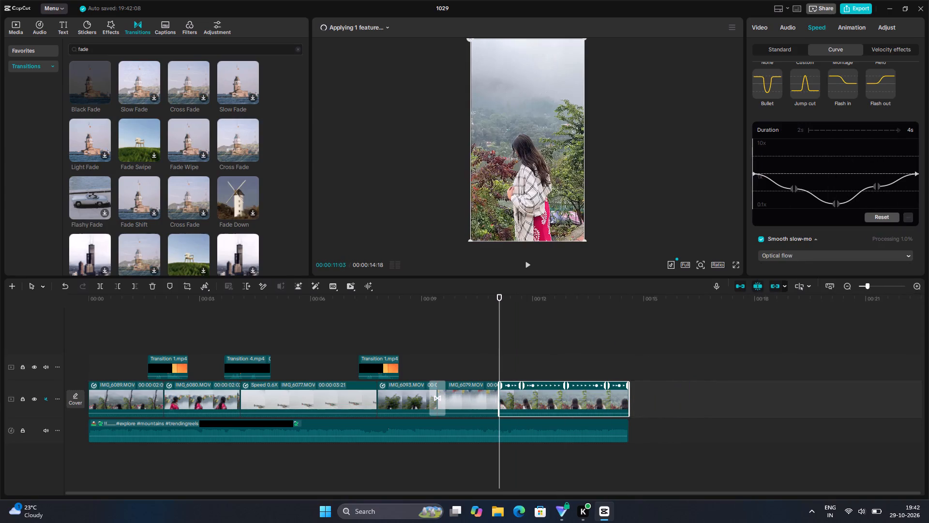
click(23, 23)
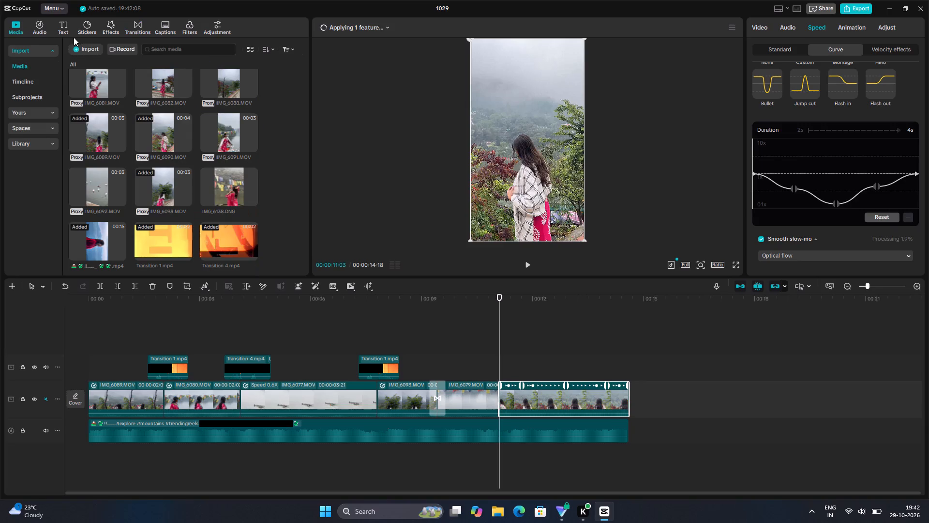
click(82, 44)
click(118, 68)
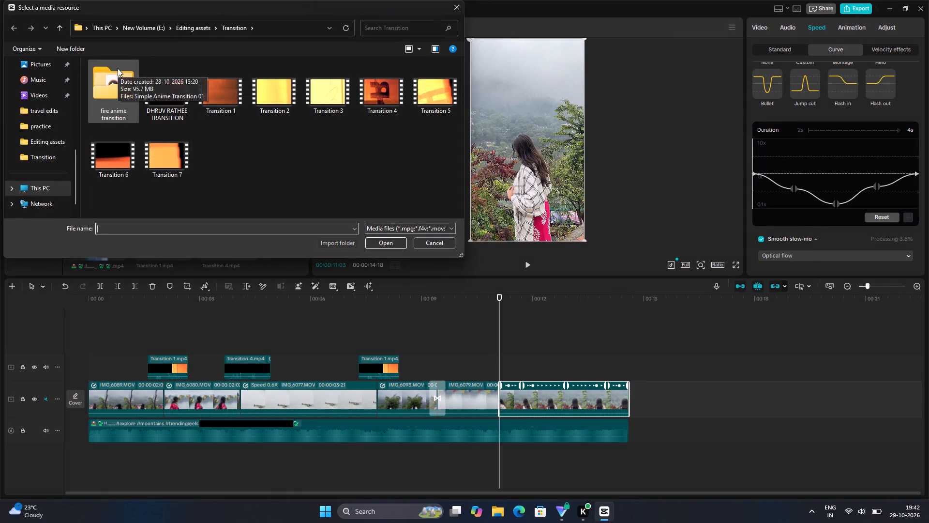
click(359, 341)
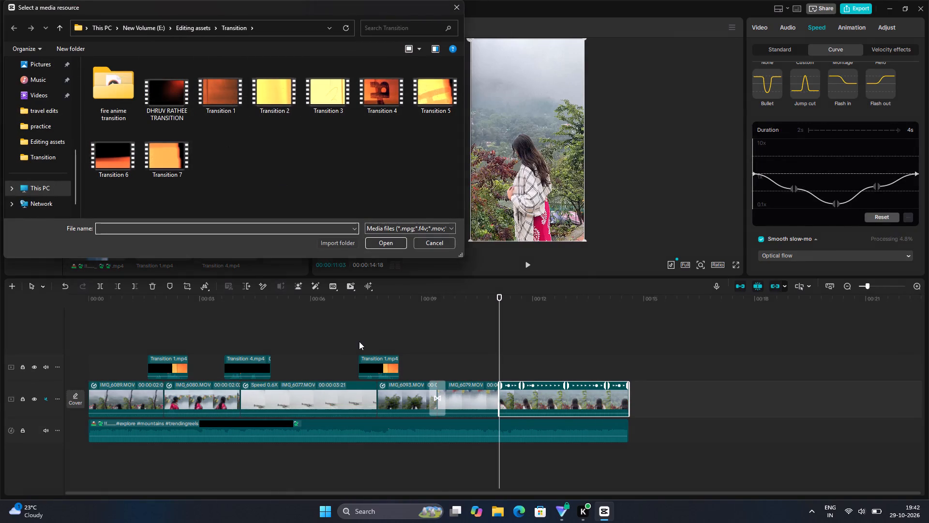
click(58, 141)
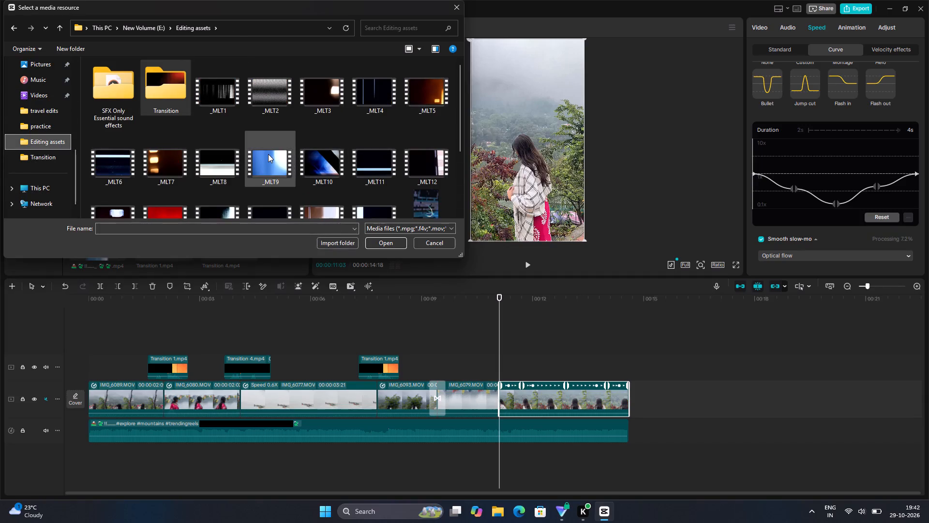
double_click(268, 154)
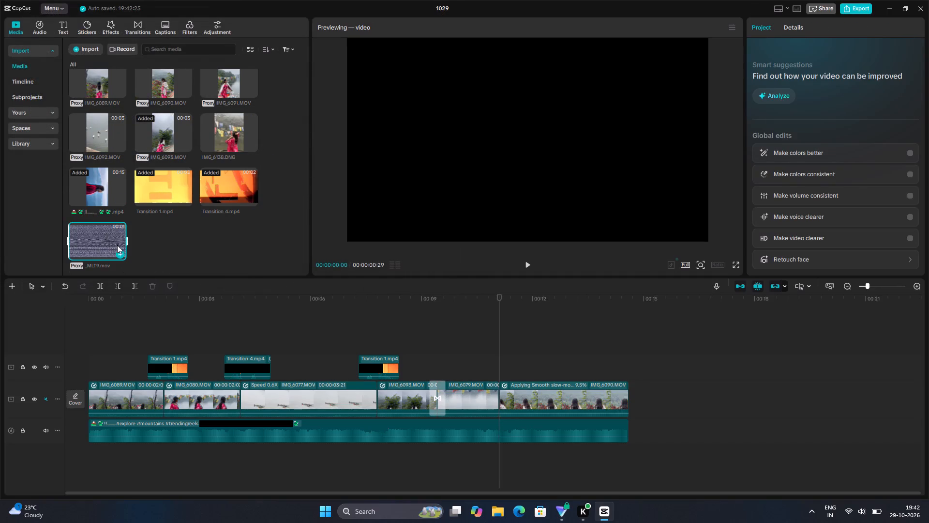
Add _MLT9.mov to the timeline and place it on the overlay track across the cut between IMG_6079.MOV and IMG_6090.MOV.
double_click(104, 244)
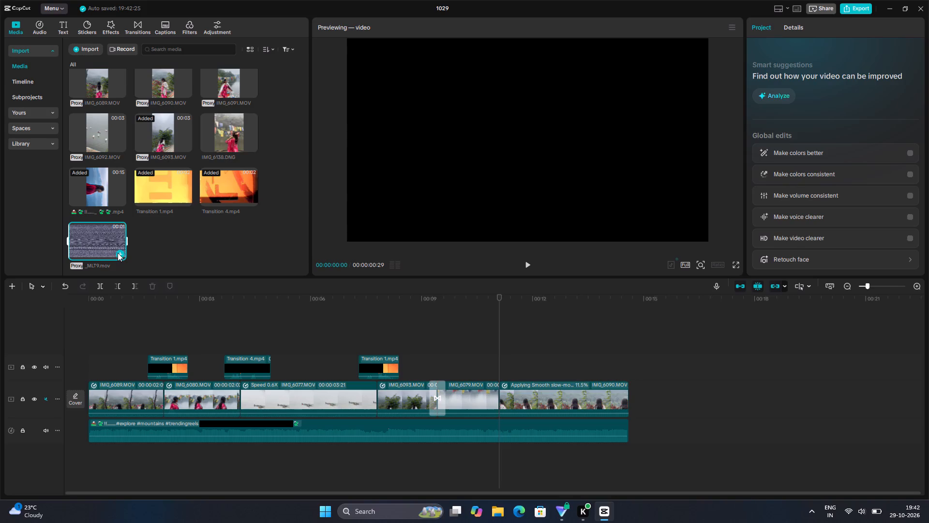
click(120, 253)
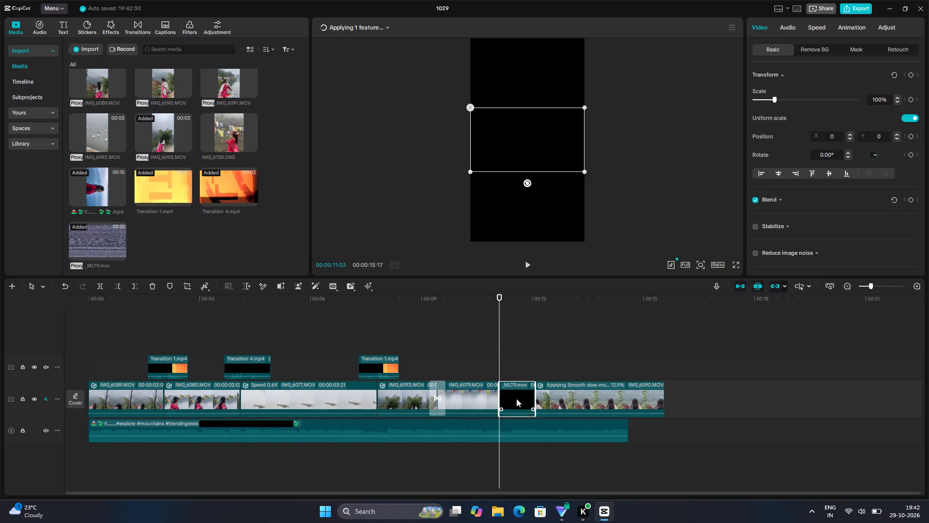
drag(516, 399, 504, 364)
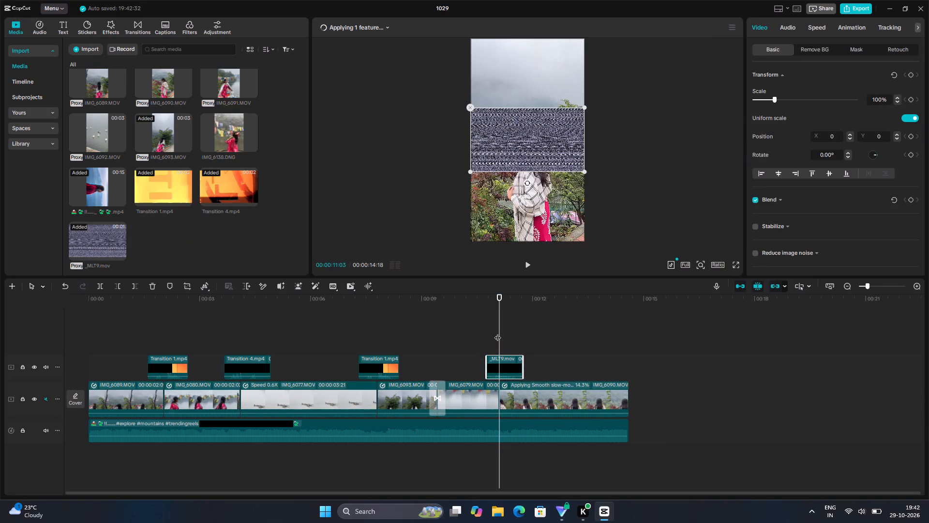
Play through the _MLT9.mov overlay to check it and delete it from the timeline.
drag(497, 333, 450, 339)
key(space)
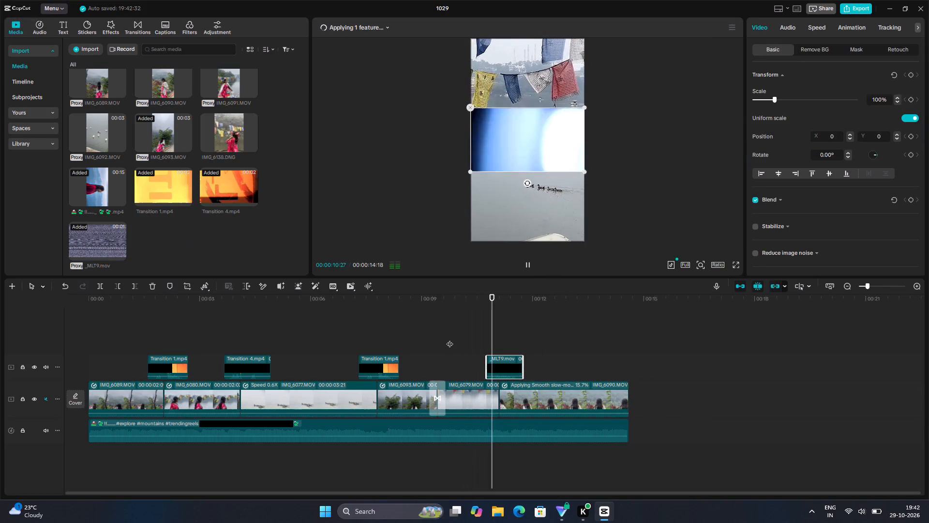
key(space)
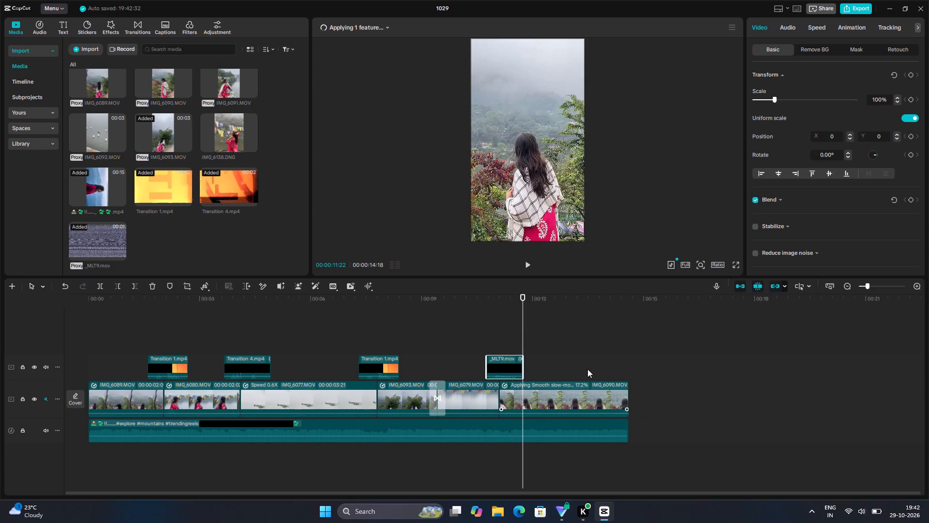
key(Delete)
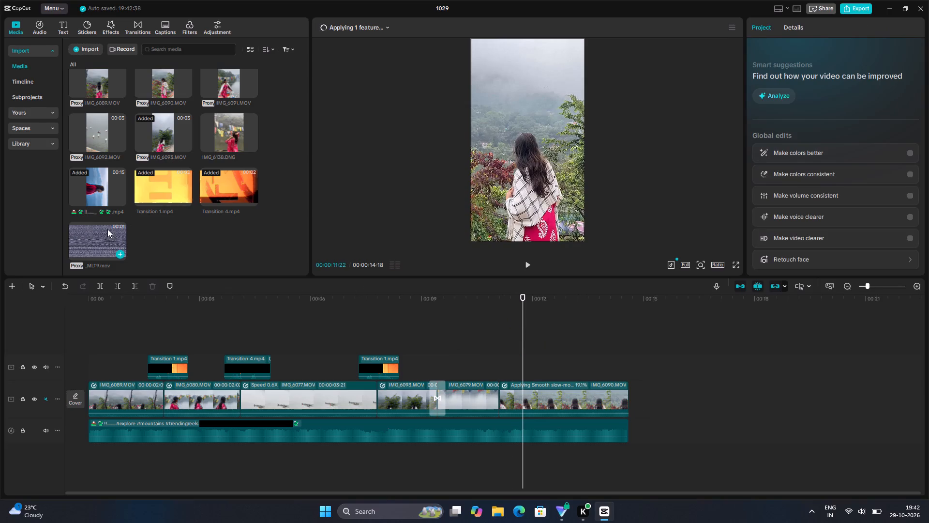
Add Transition 4.mp4 to the overlay track, aligning its start with the start of IMG_6090.MOV.
click(249, 199)
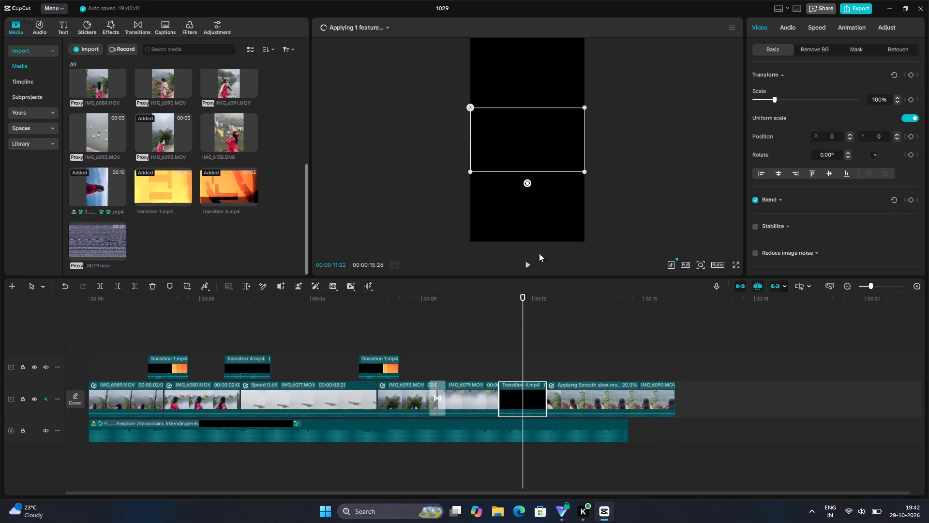
drag(523, 409, 533, 379)
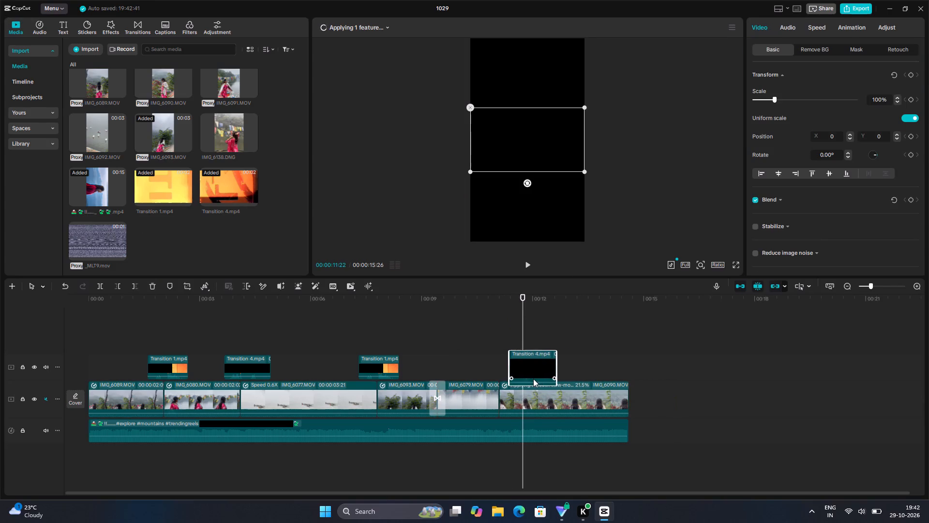
drag(533, 379, 529, 377)
drag(526, 369, 521, 369)
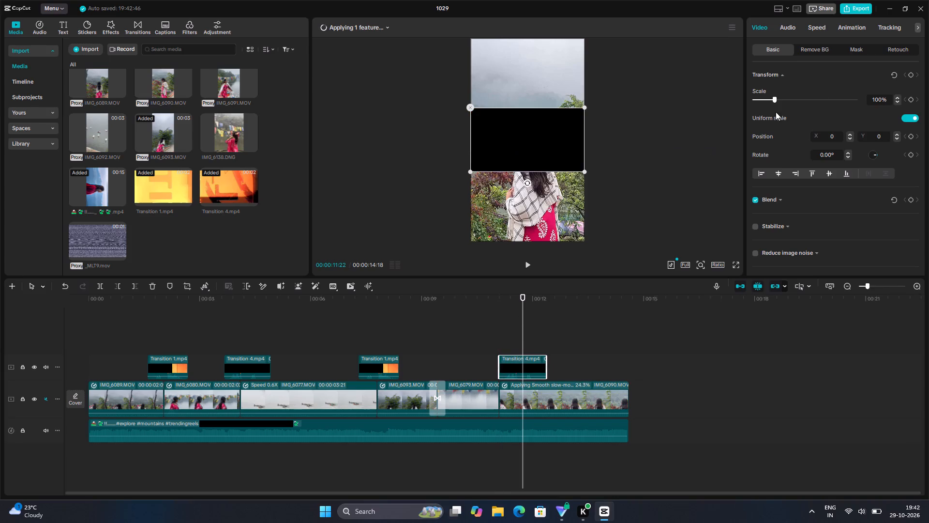
Set the blend mode of the Transition 4.mp4 overlay above IMG_6090.MOV to Screen.
click(779, 198)
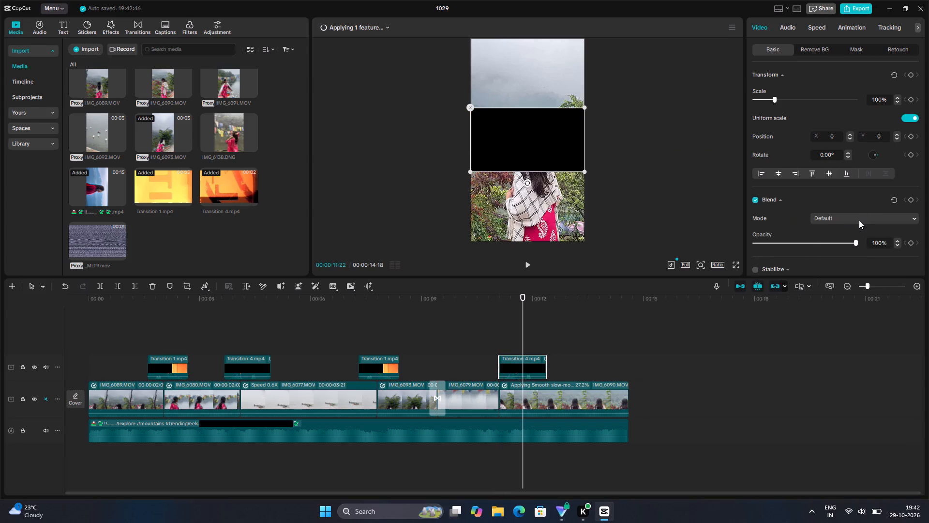
click(859, 220)
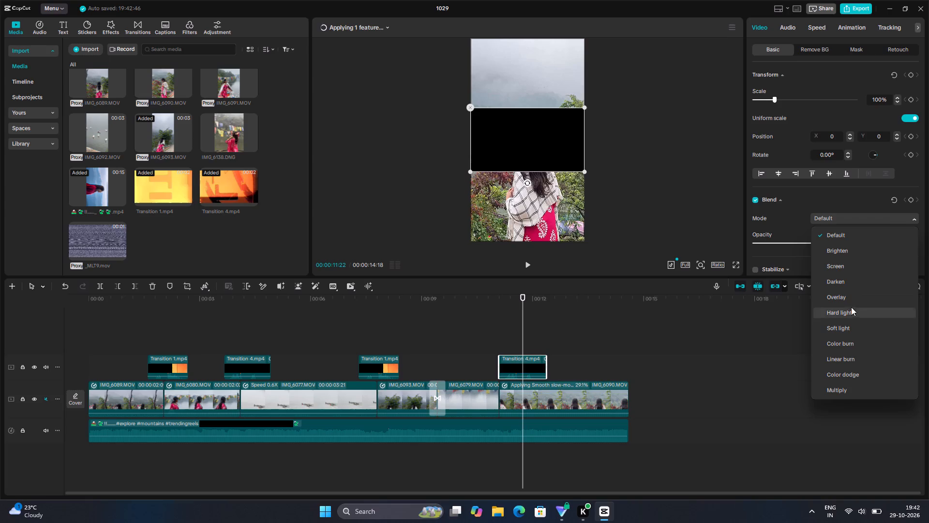
click(853, 268)
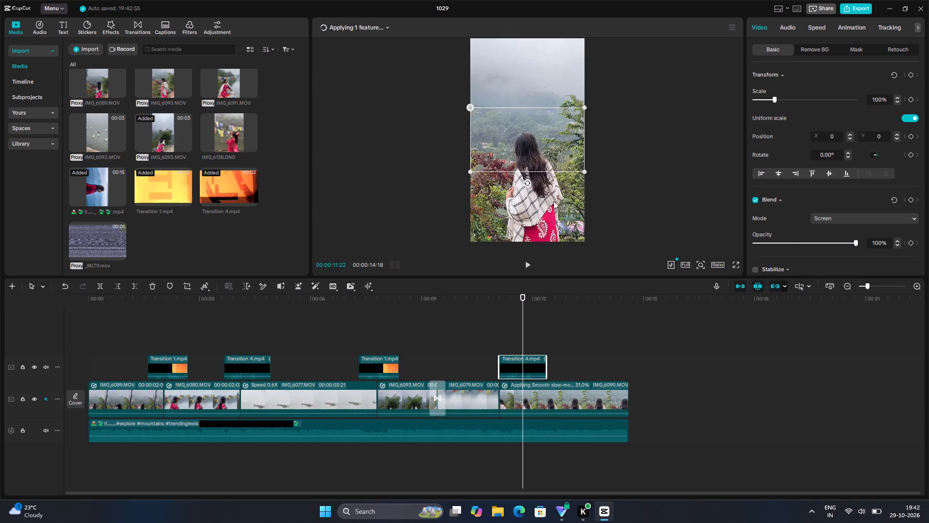
Rotate the new Transition 4.mp4 overlay to 90° and scale it to 177% so it fills the portrait frame.
drag(526, 180, 426, 148)
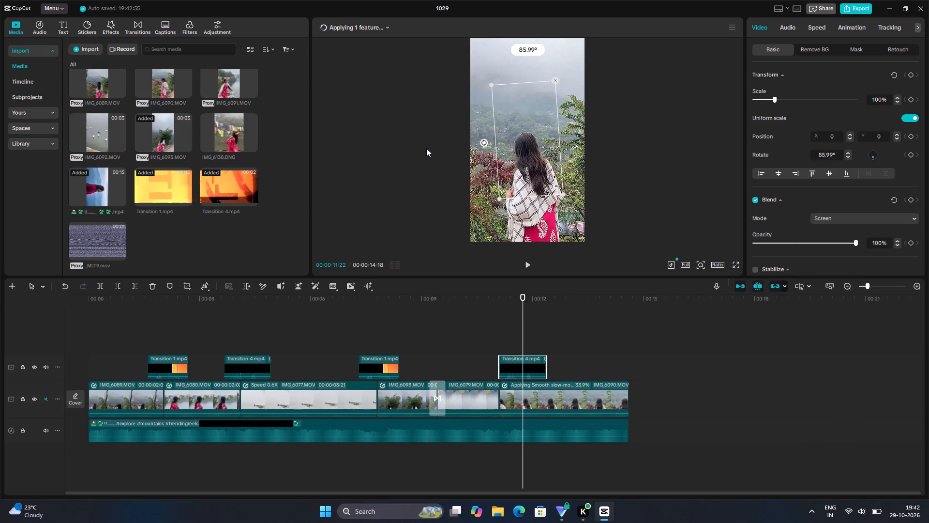
drag(426, 148, 420, 144)
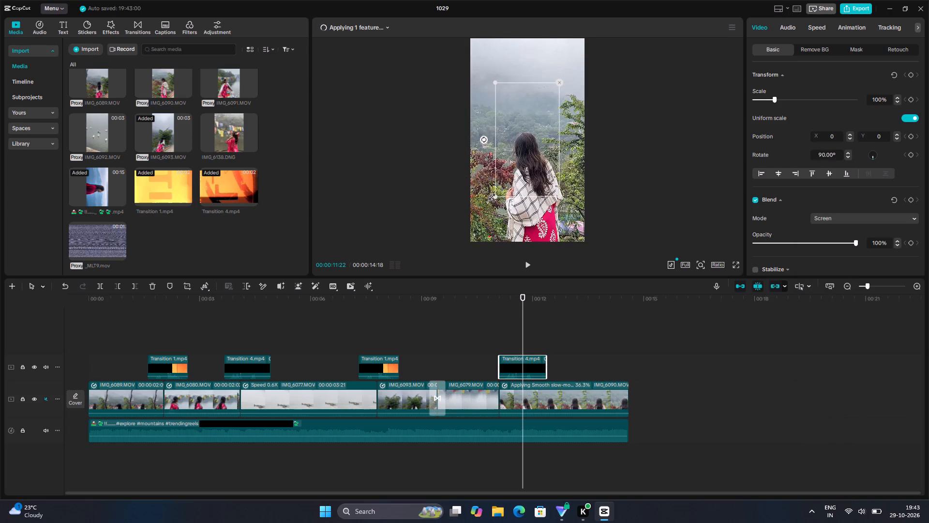
drag(494, 195, 463, 263)
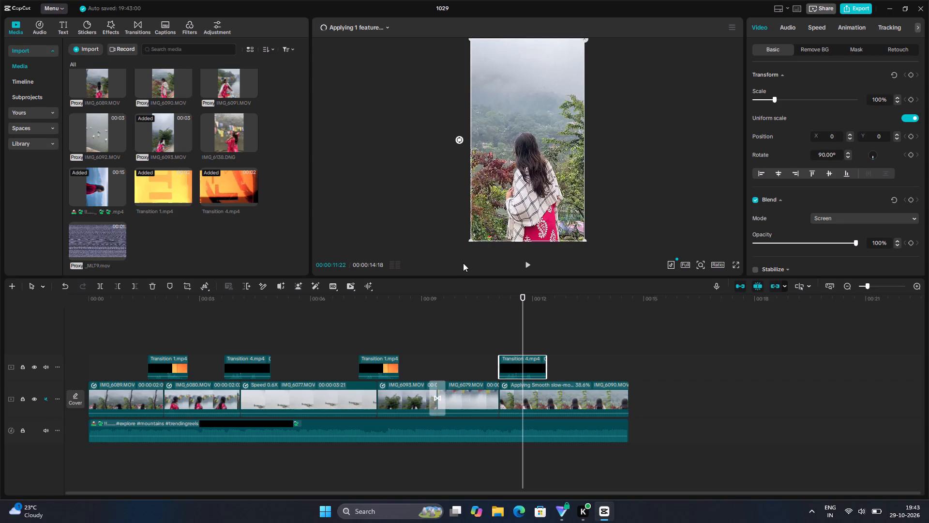
Play the whole edit from the start to check the slowed final clip and its new overlay transition.
drag(524, 330, 37, 323)
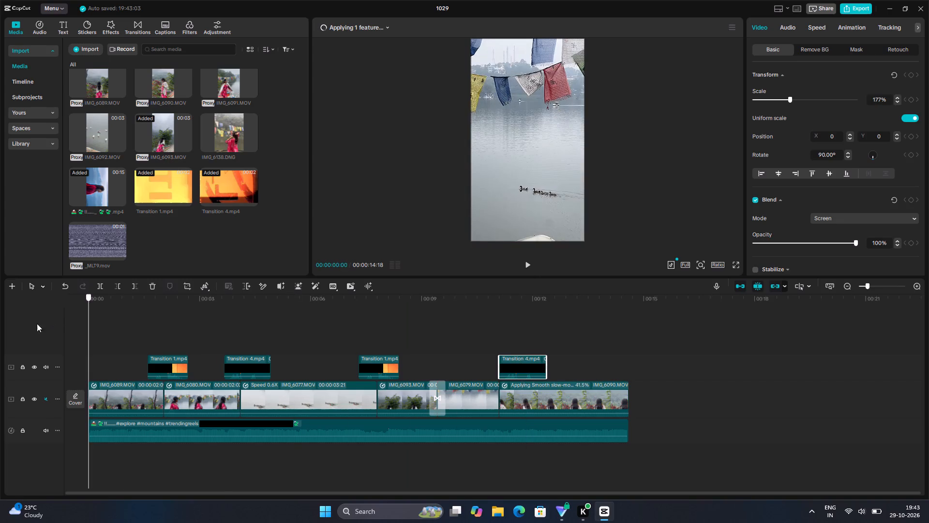
drag(37, 323, 15, 326)
key(space)
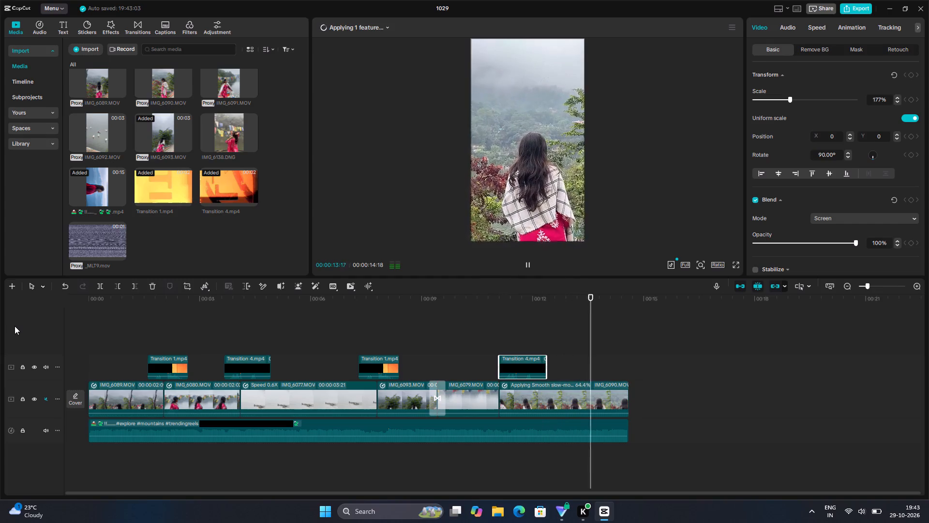
key(space)
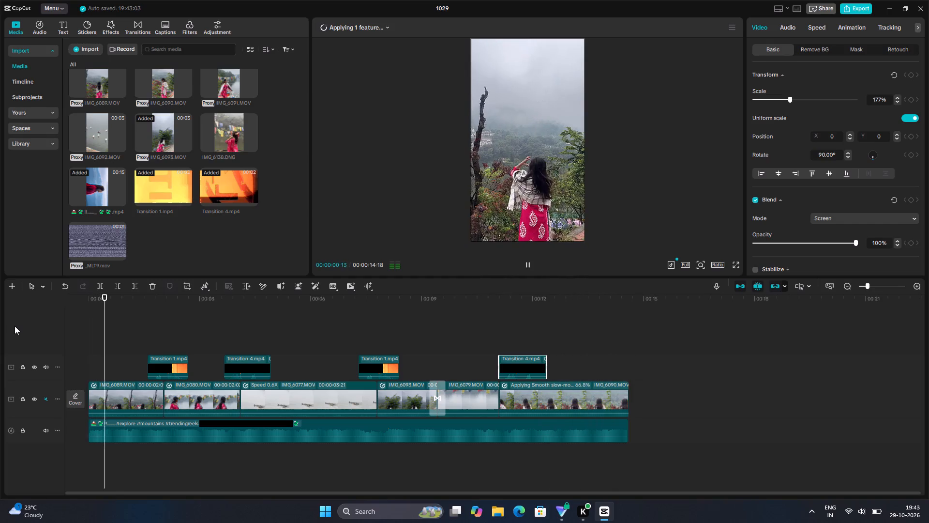
key(space)
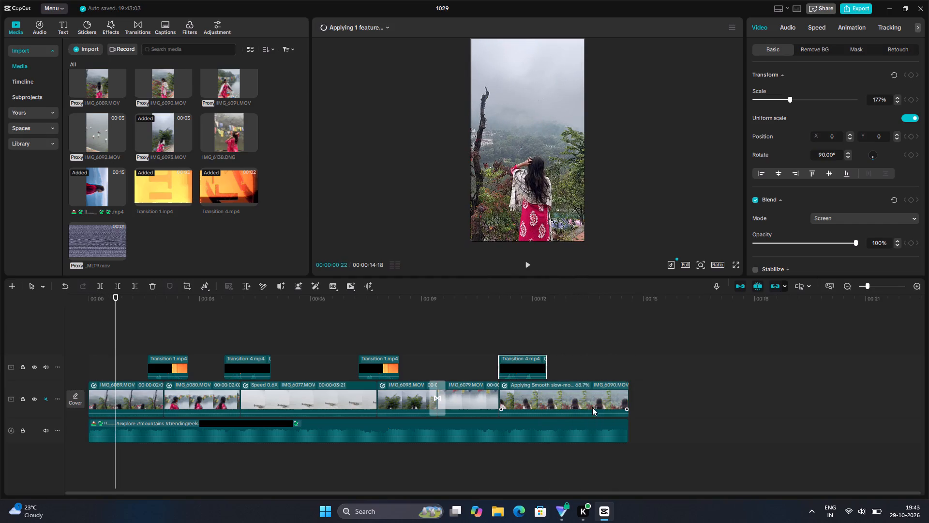
Apply the Fade Out exit animation to the final IMG_6090.MOV clip on the main track.
click(602, 388)
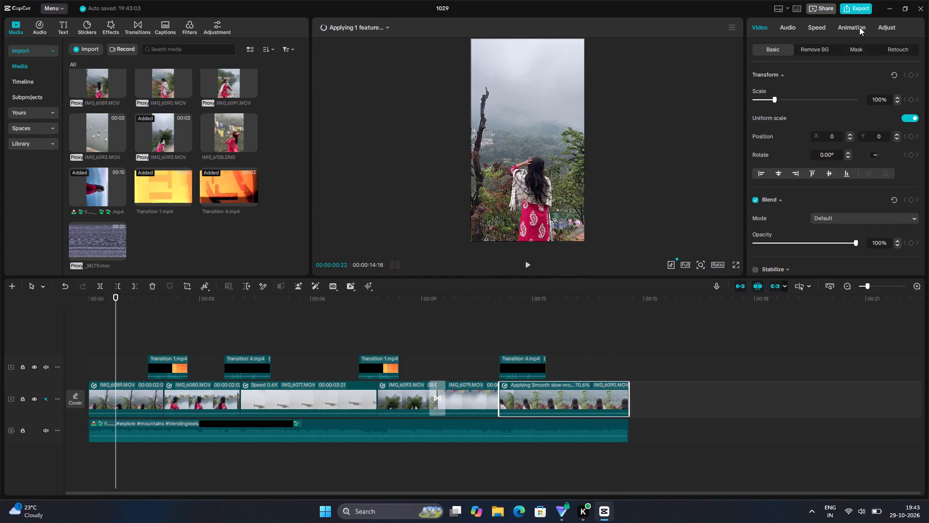
click(859, 27)
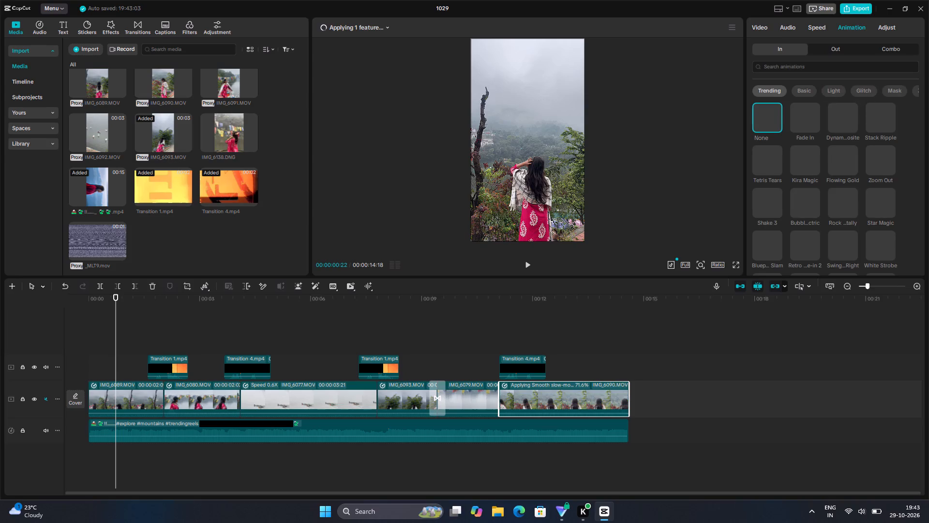
click(836, 46)
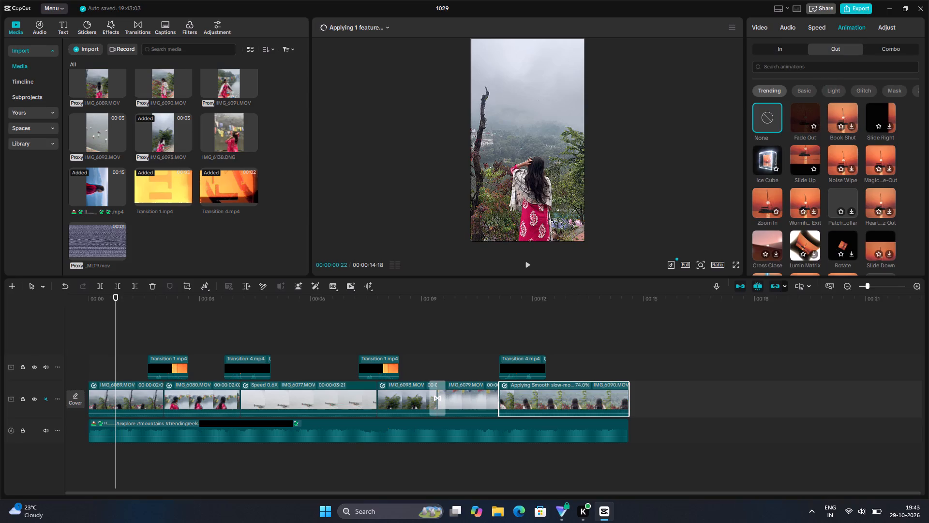
double_click(809, 114)
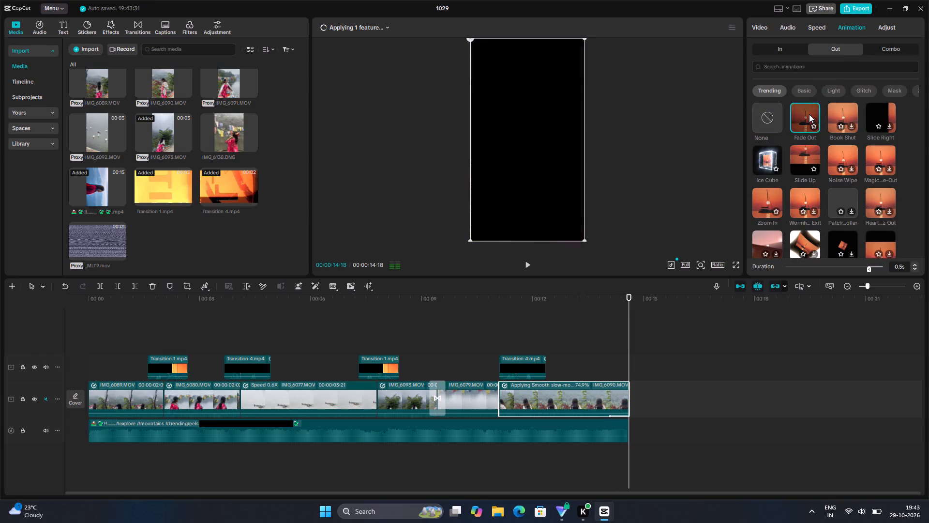
Play the opening second of the edit from the beginning to check playback.
drag(627, 340, 202, 391)
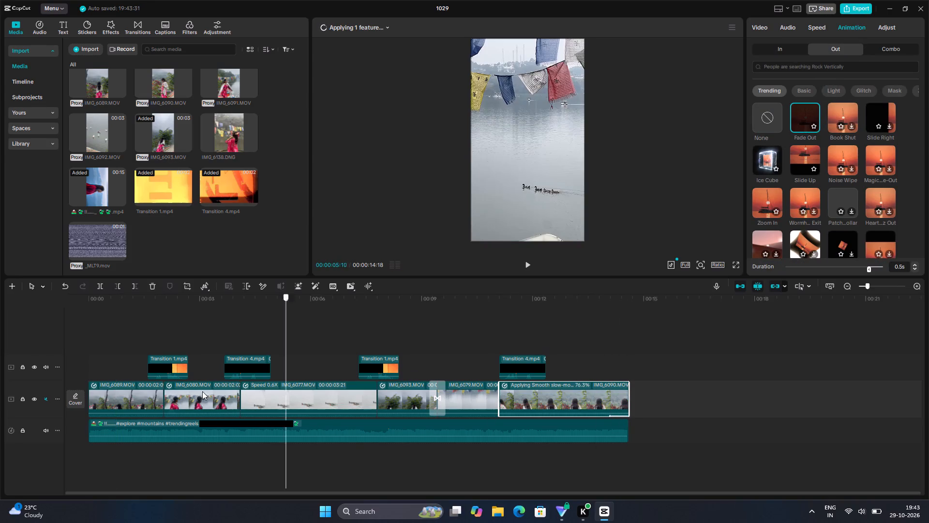
drag(202, 391, 0, 397)
key(space)
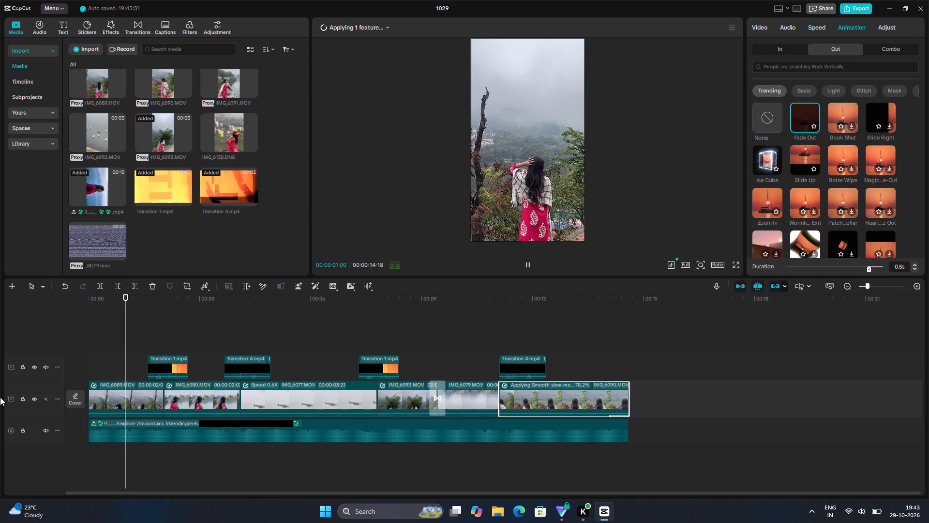
key(space)
Add the Washed Film filter from the Featured filters at the very start of the timeline.
drag(136, 323, 0, 338)
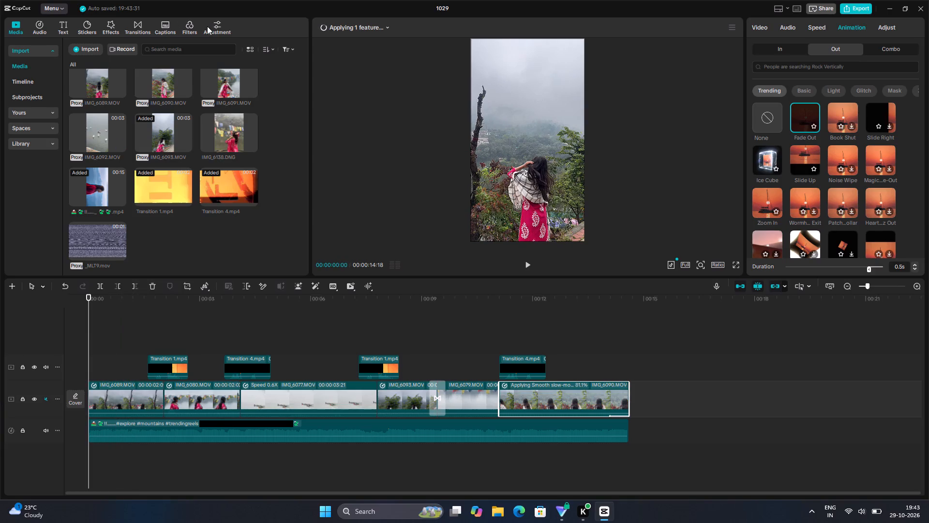
click(187, 29)
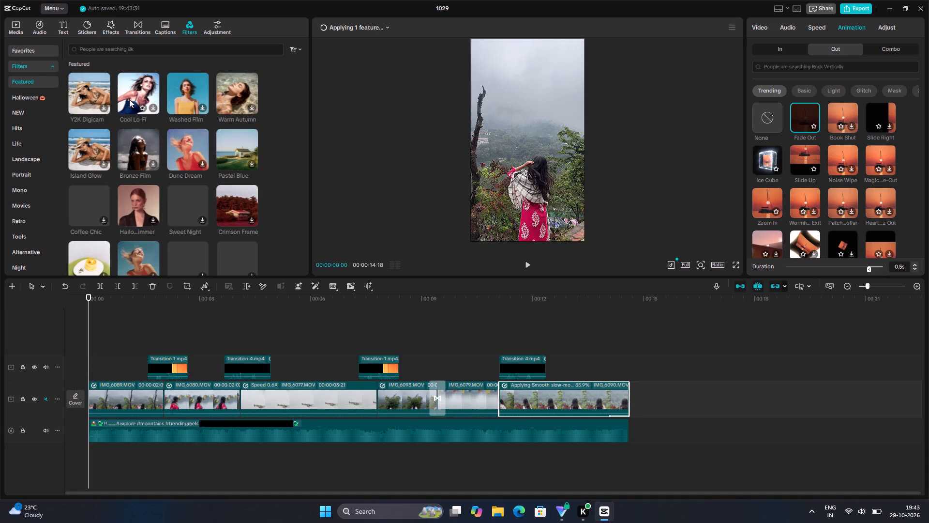
double_click(183, 96)
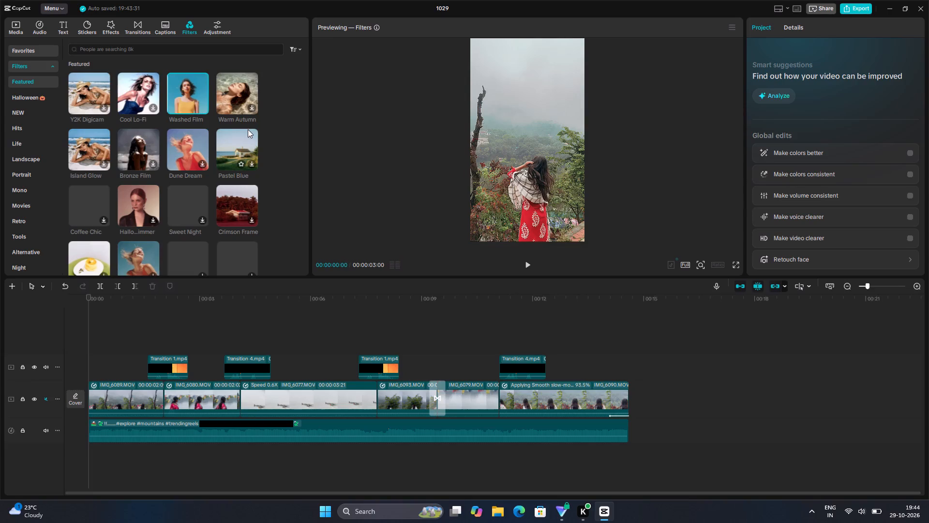
click(204, 104)
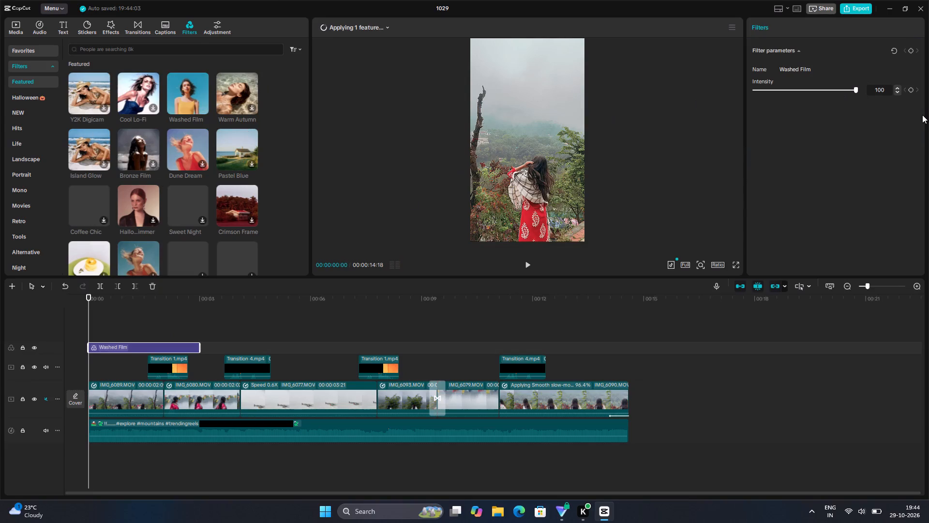
Lower the Washed Film filter's intensity to 42.
drag(854, 88, 806, 103)
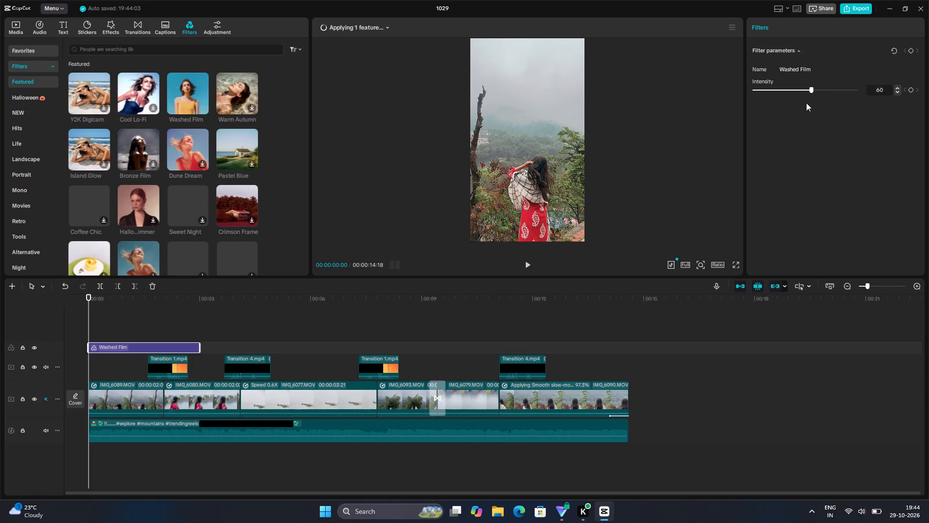
drag(806, 103, 805, 135)
drag(805, 135, 795, 139)
Preview the Soft Cyan filter from the Featured filters on the opening shot.
scroll(237, 210, down, 1)
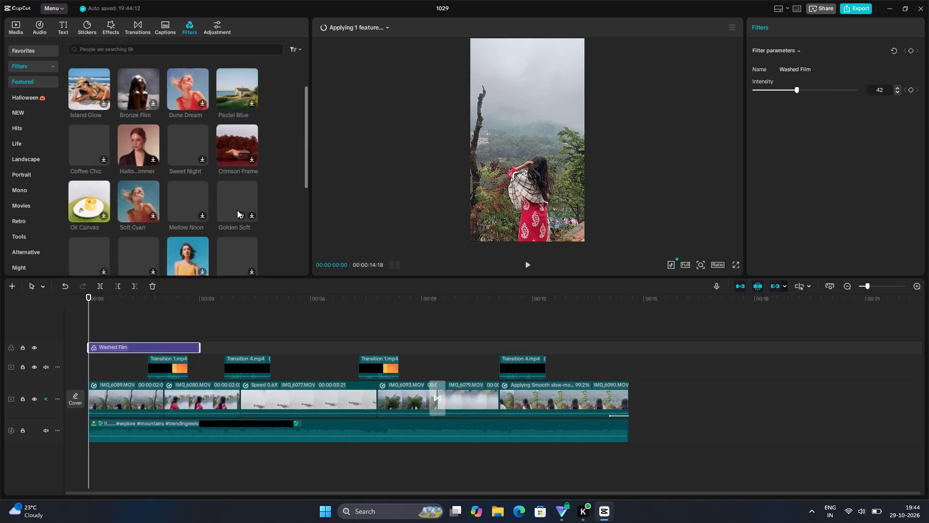
scroll(237, 210, down, 1)
double_click(130, 62)
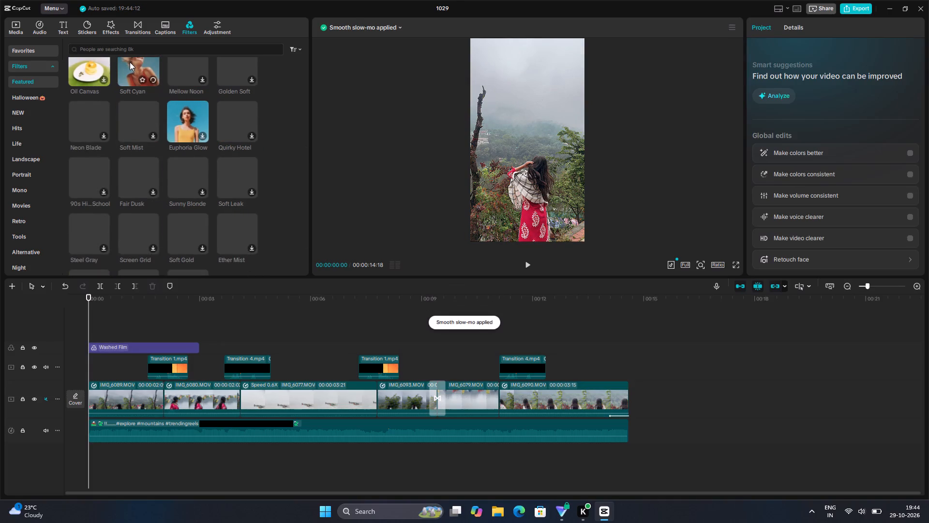
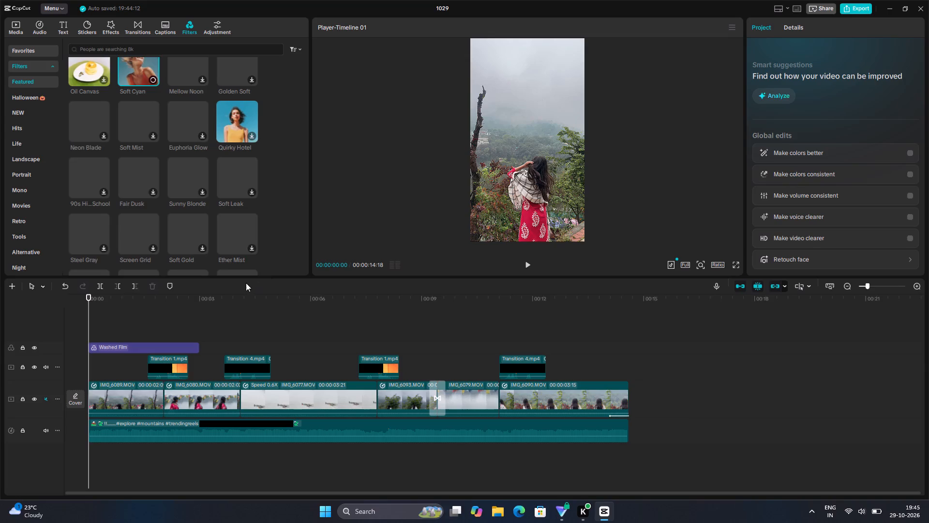
Check the opening three seconds with the Soft Cyan filter preview and return to the start of the timeline.
key(space)
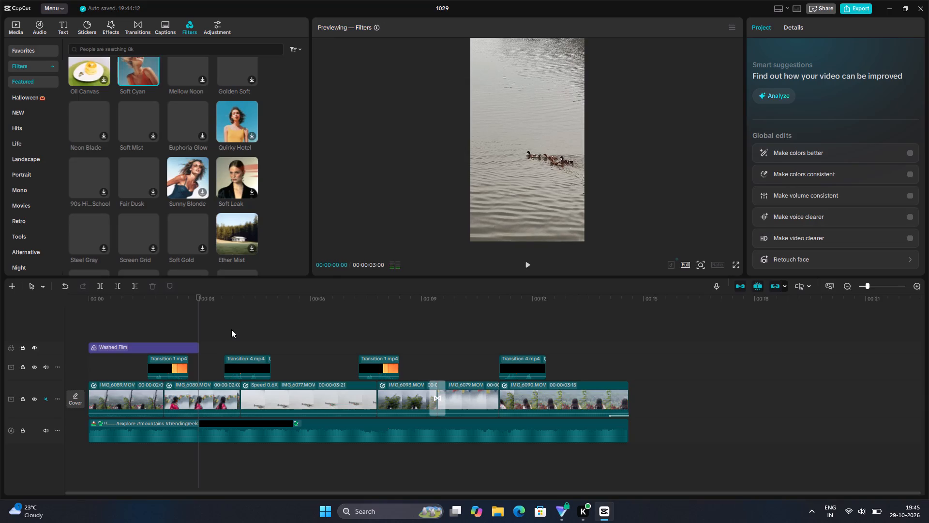
click(197, 323)
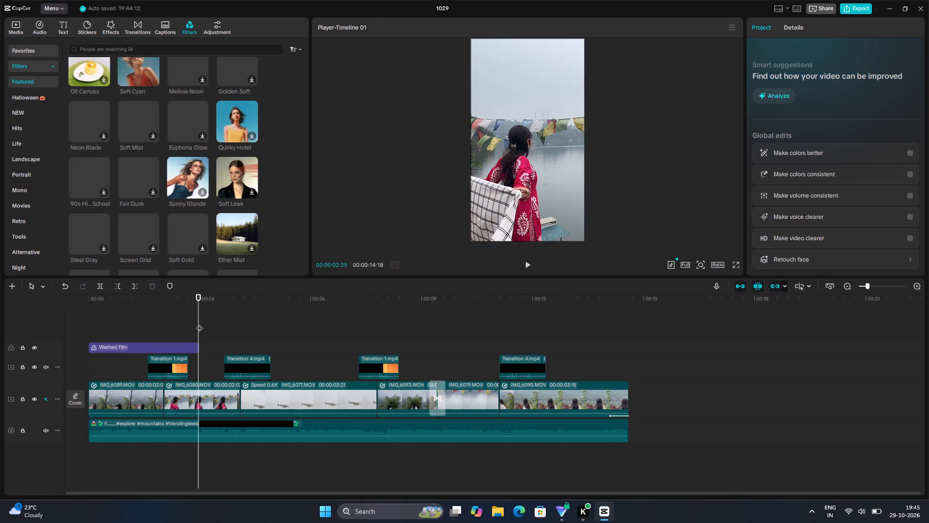
drag(199, 323, 41, 339)
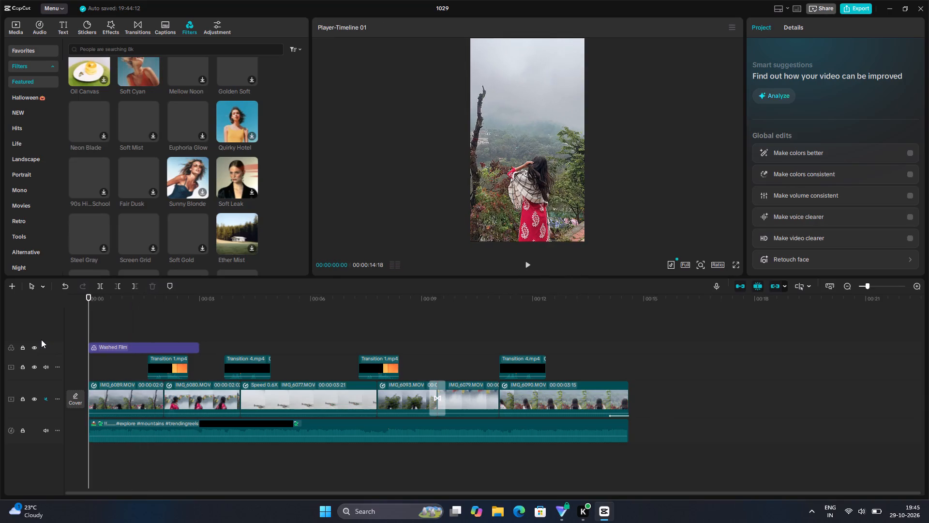
scroll(99, 94, up, 1)
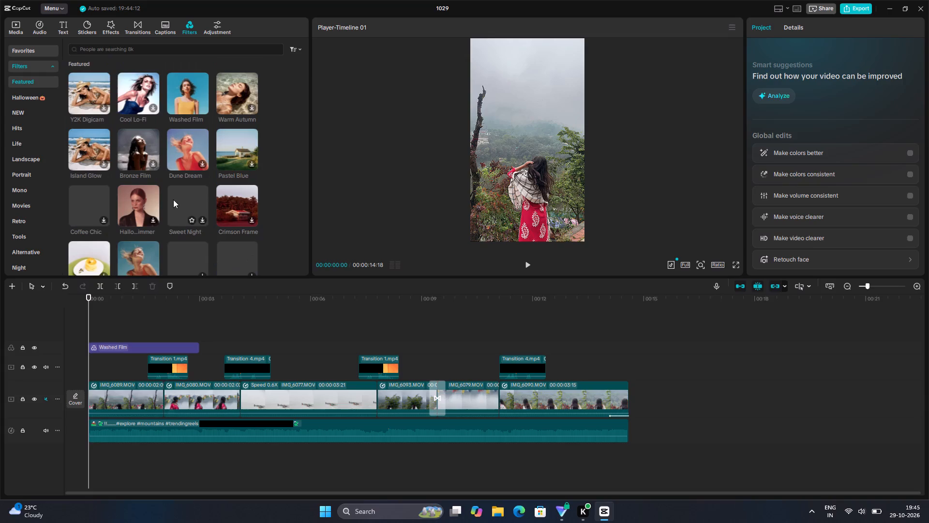
Extend the Washed Film filter so it covers the whole edit, ending with the last clip.
click(172, 351)
drag(199, 346, 447, 364)
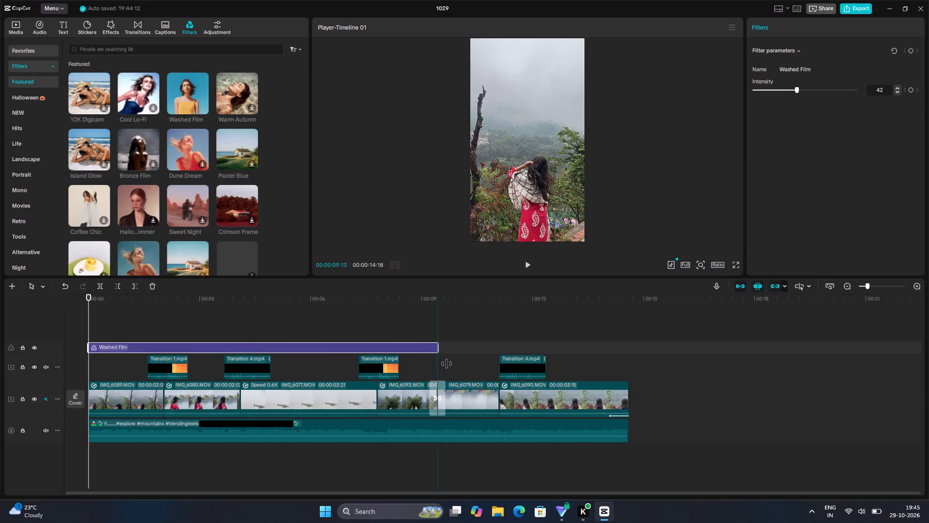
drag(447, 364, 619, 341)
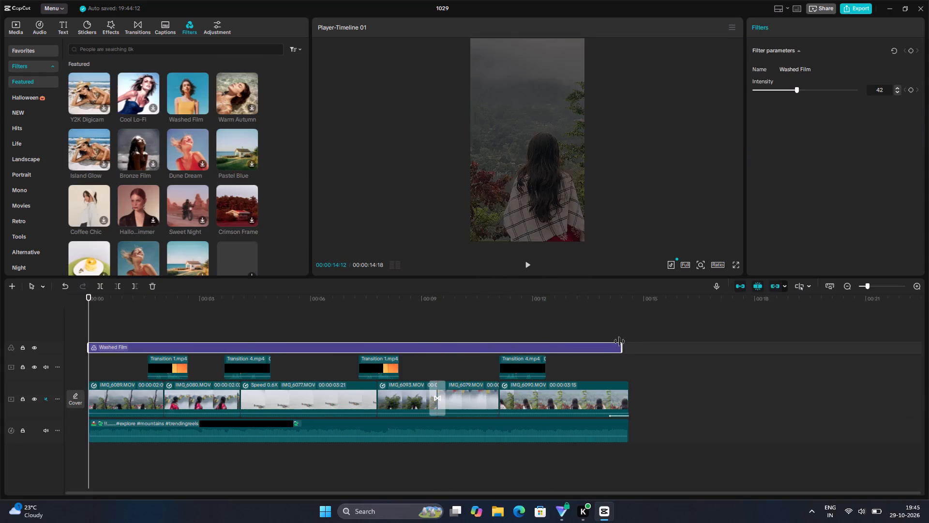
drag(619, 341, 630, 353)
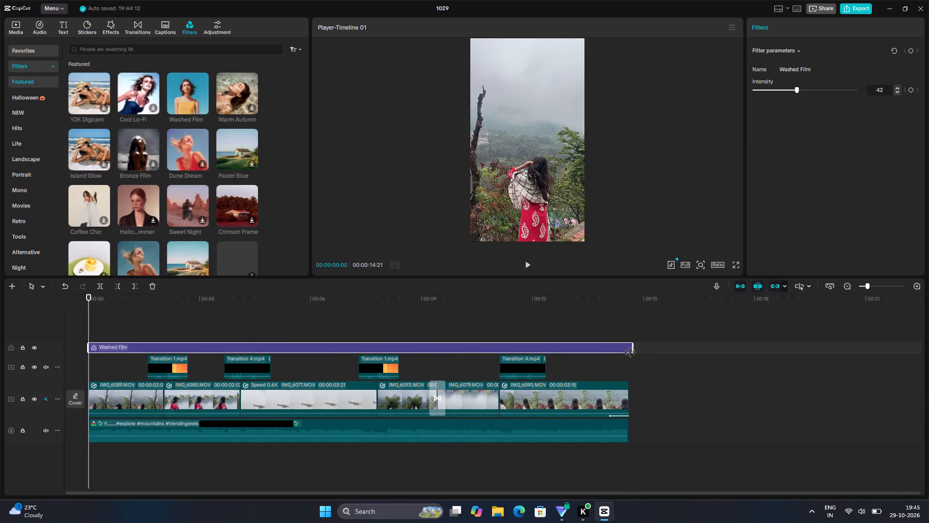
click(630, 353)
Play roughly the first five seconds of the edit to check the Washed Film look.
key(space)
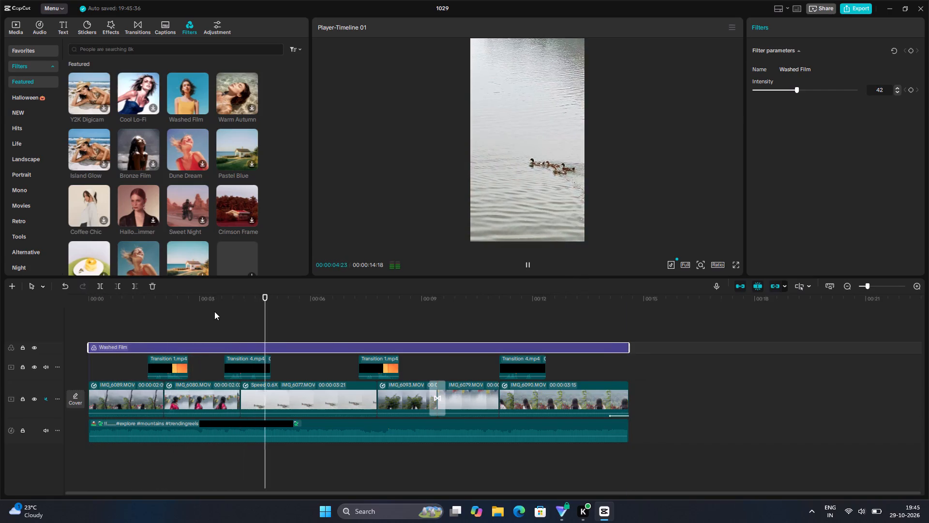
key(space)
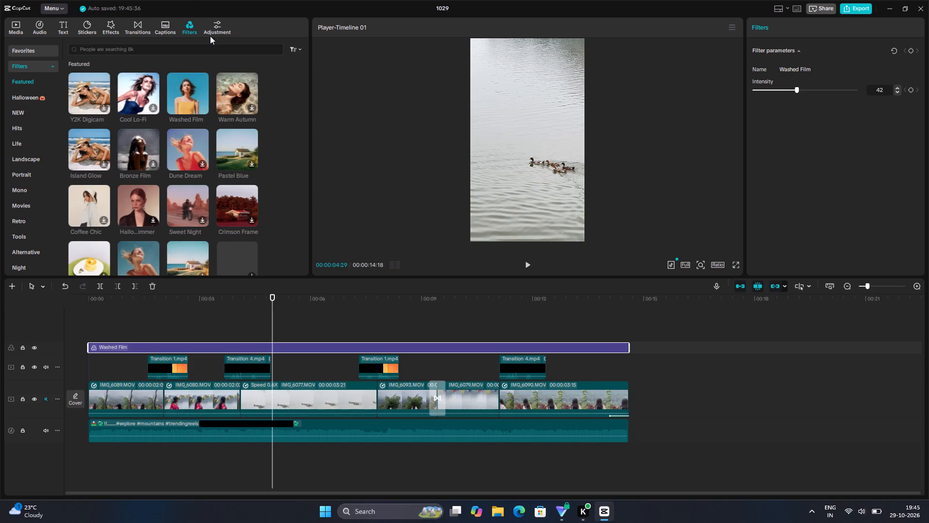
Add a custom adjustment layer above the filter and stretch its start back to the beginning of the timeline.
click(220, 24)
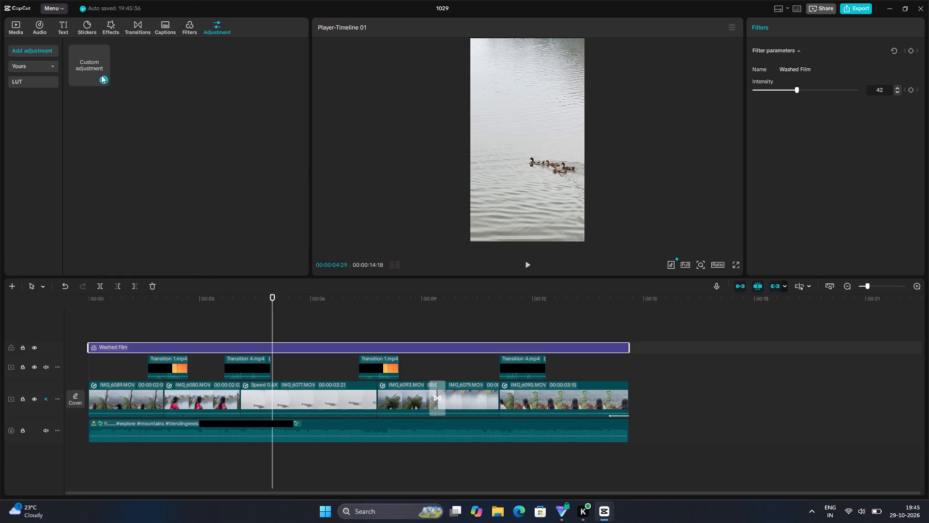
click(103, 78)
drag(324, 331, 94, 343)
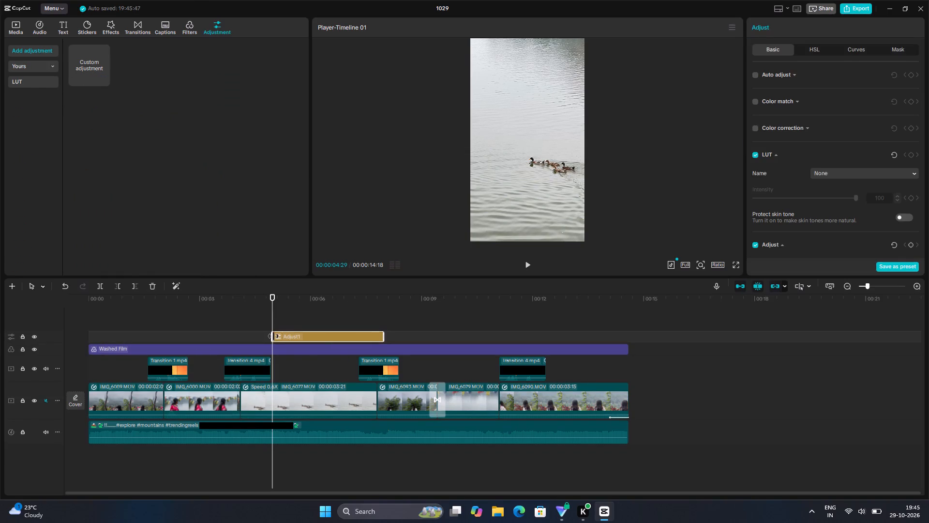
drag(273, 336, 25, 348)
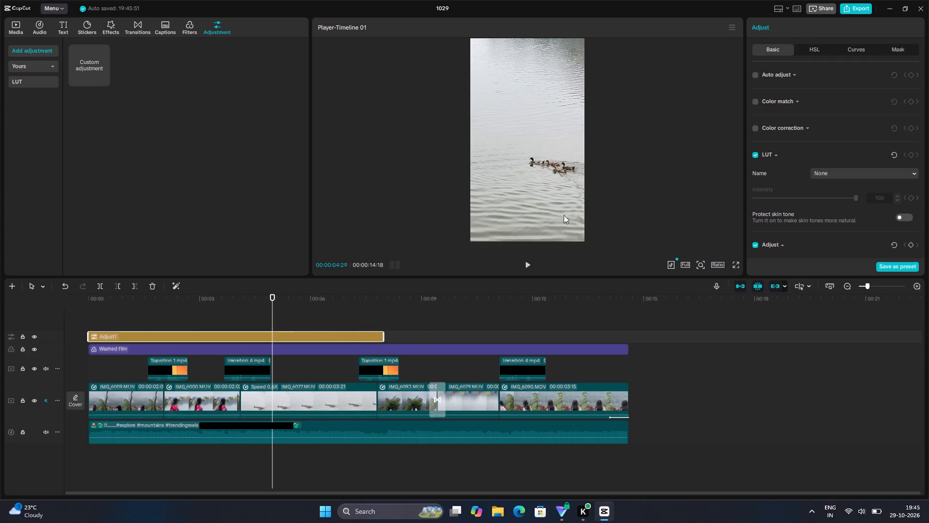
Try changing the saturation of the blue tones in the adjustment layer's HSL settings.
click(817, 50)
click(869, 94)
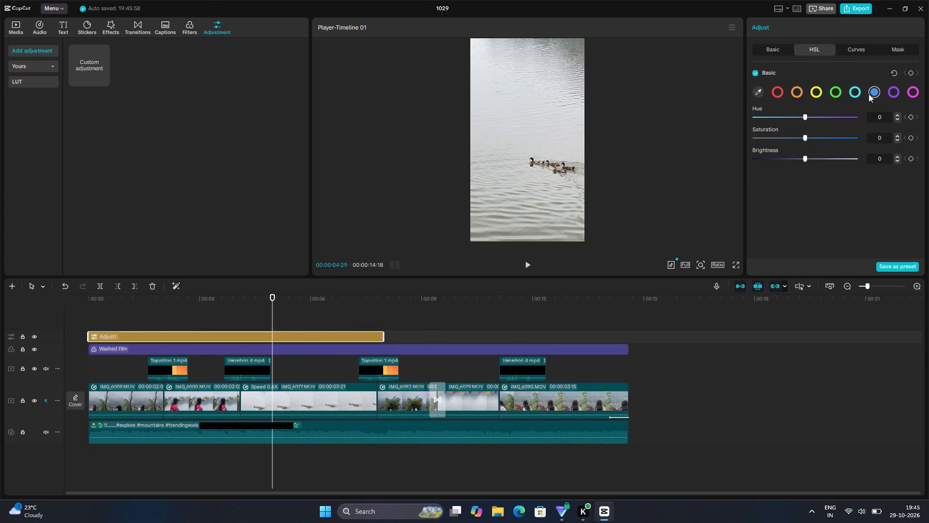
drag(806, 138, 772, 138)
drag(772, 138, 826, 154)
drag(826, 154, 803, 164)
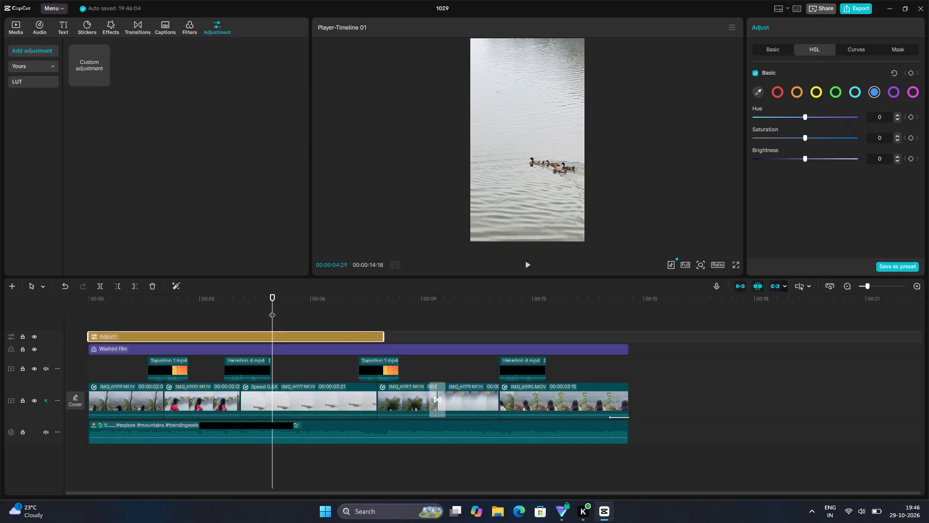
Using the opening shot as reference, set the adjustment layer's basic Tint to -9 and Saturation to 9.
drag(272, 310, 89, 326)
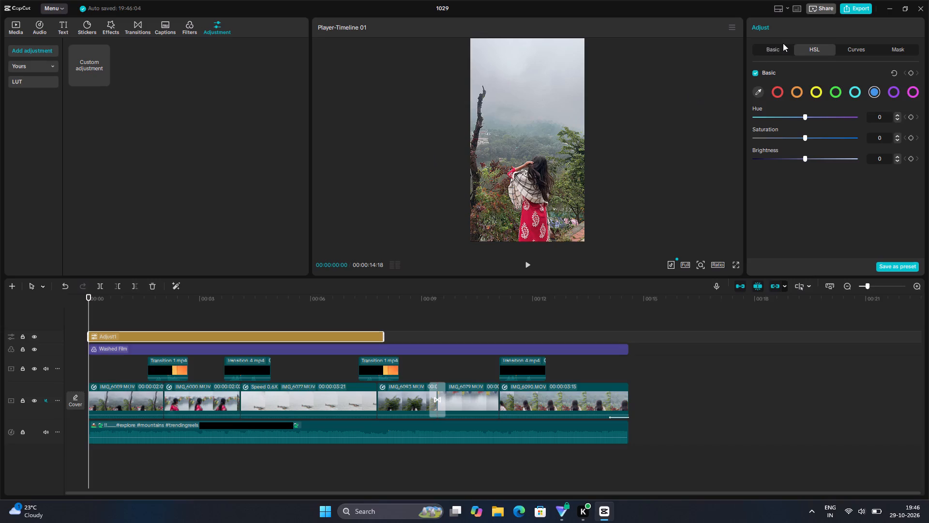
click(783, 43)
click(781, 51)
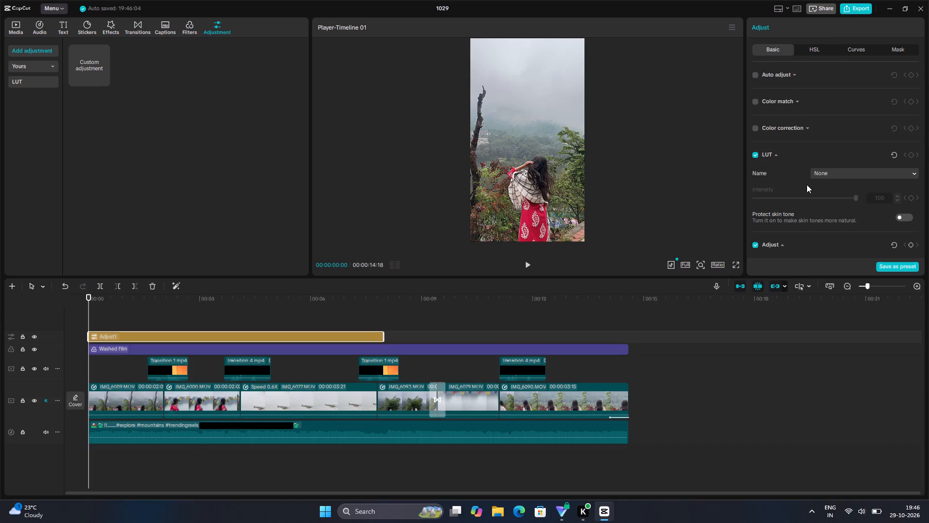
scroll(807, 185, up, 3)
scroll(785, 182, down, 1)
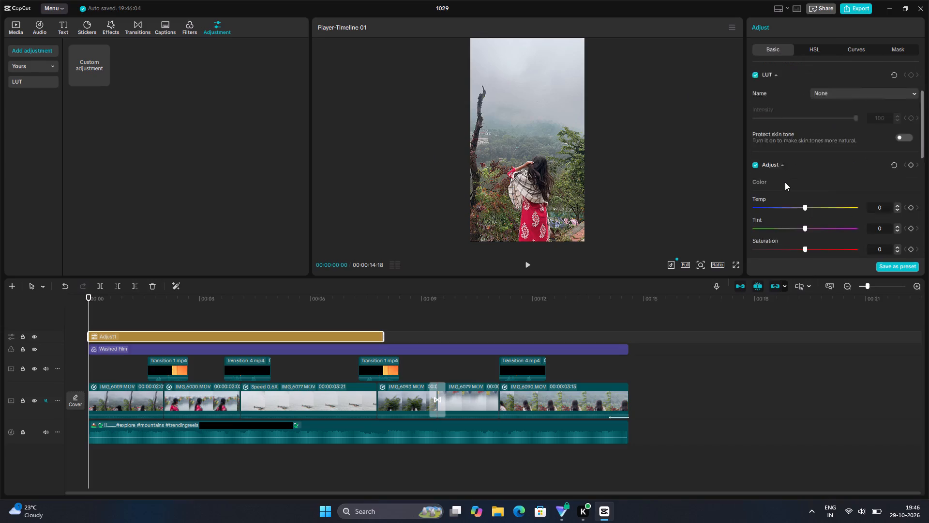
scroll(785, 182, down, 1)
scroll(785, 182, up, 1)
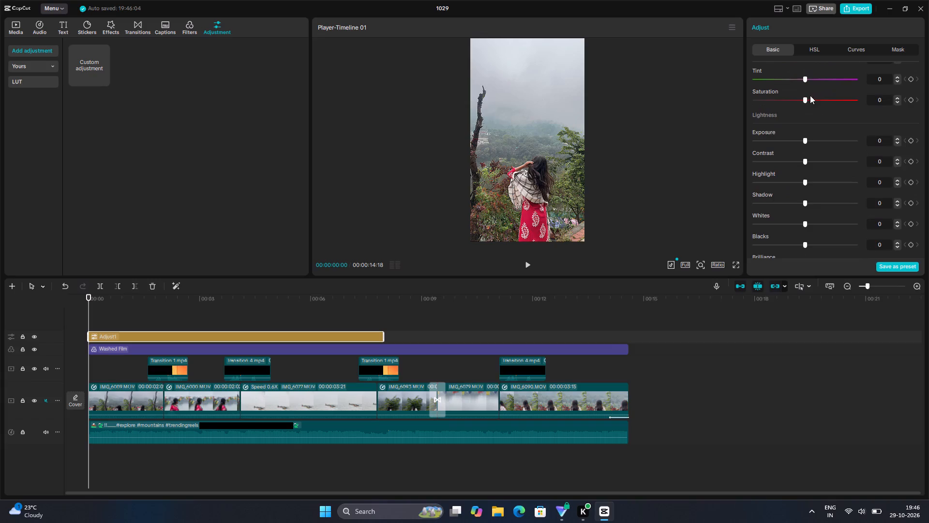
drag(805, 99, 833, 101)
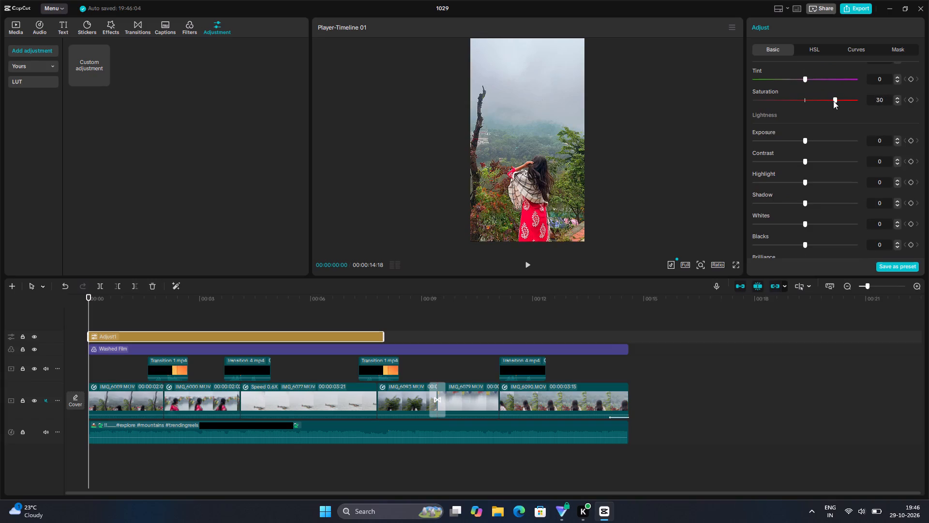
drag(833, 101, 814, 113)
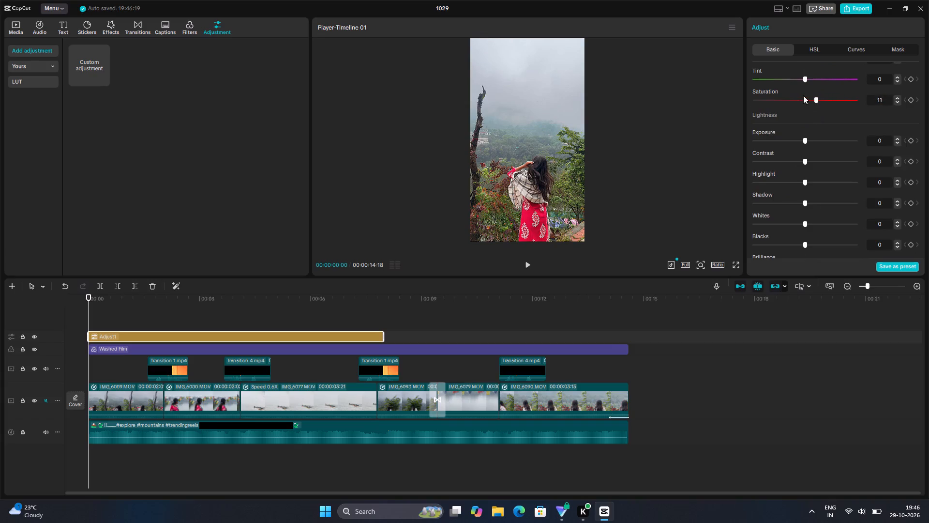
drag(805, 77, 796, 85)
drag(796, 85, 794, 87)
drag(817, 97, 812, 102)
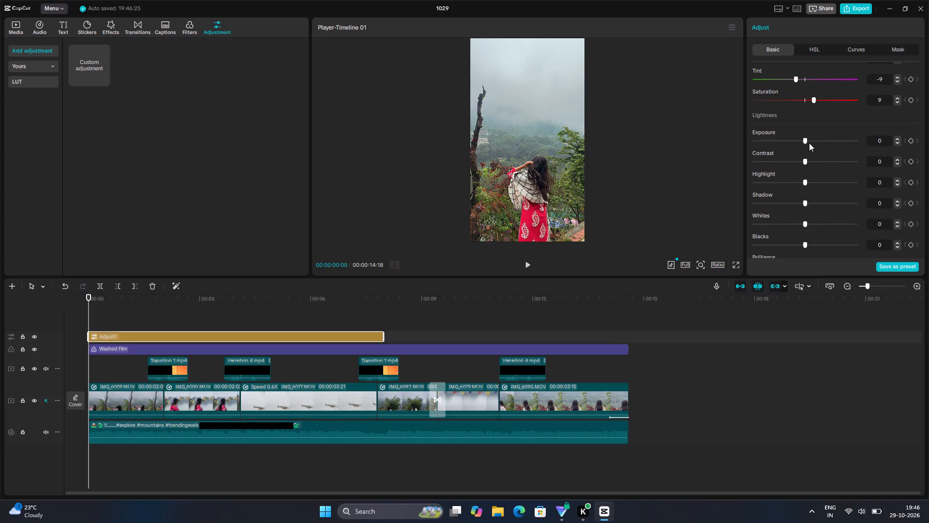
Set the adjustment layer's lightness values: Exposure 4, Contrast 7, Highlight -6 and Shadow 5.
drag(806, 140, 799, 144)
drag(799, 144, 807, 145)
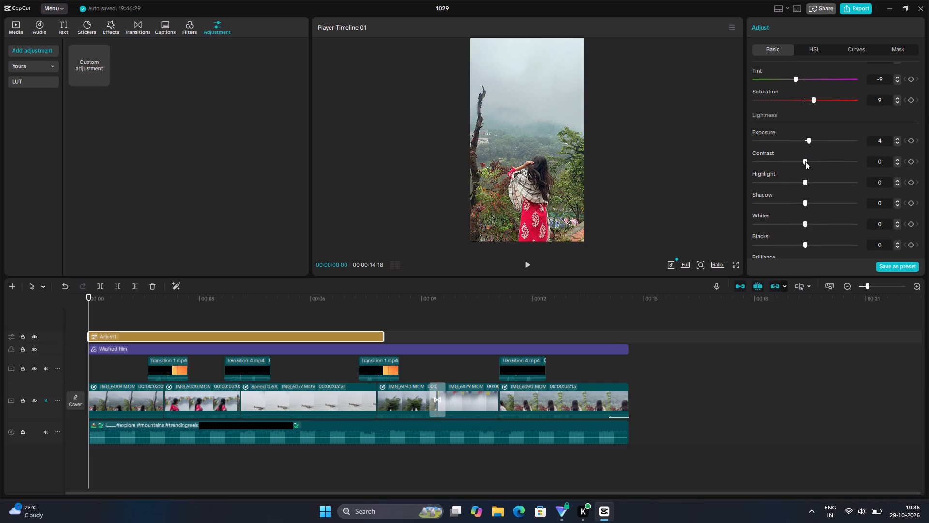
drag(805, 161, 798, 169)
drag(798, 169, 811, 174)
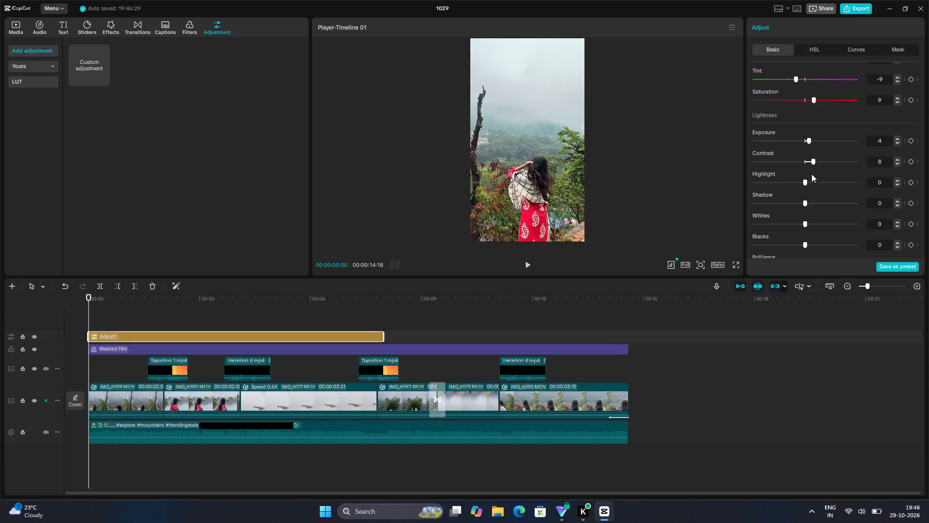
drag(811, 174, 810, 174)
drag(804, 182, 799, 188)
drag(799, 188, 797, 189)
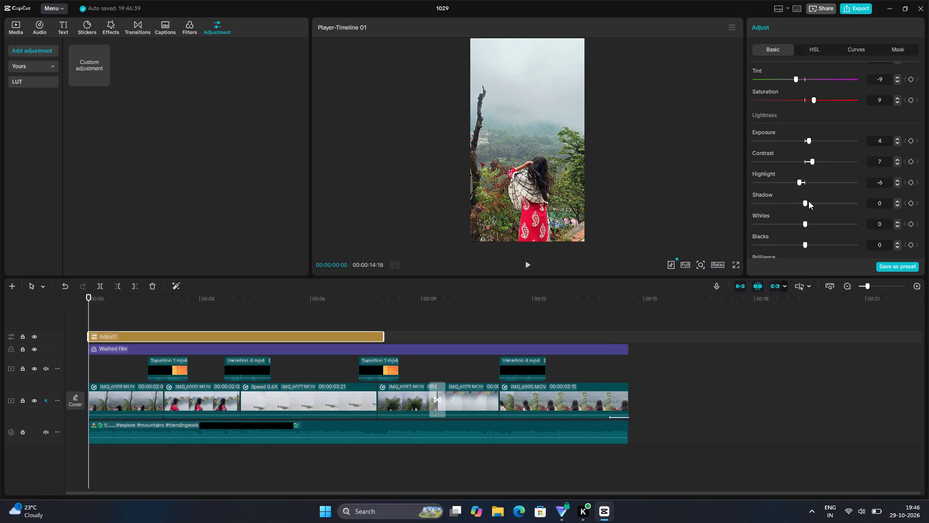
click(806, 202)
Change the adjustment layer's lightness values to Highlight 5 and Shadow -4.
drag(799, 180, 809, 181)
drag(809, 181, 809, 181)
drag(809, 201, 800, 210)
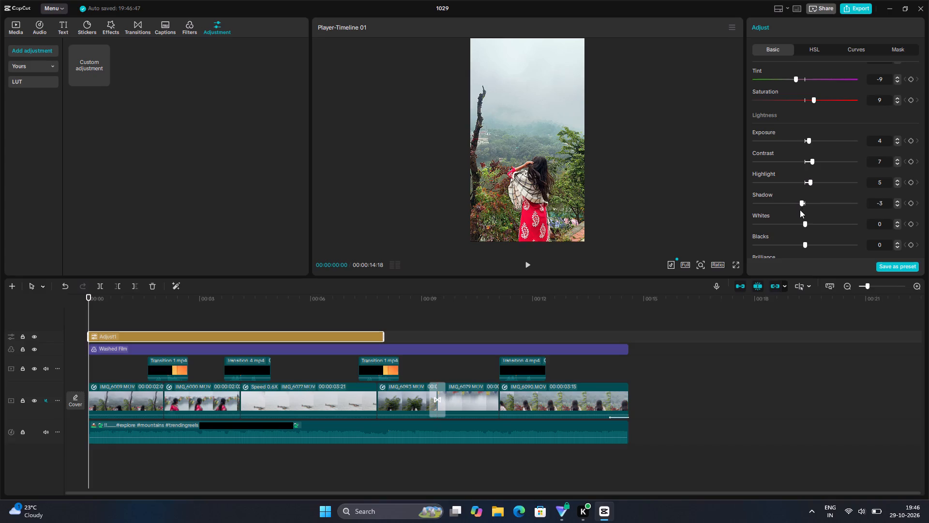
drag(800, 210, 799, 212)
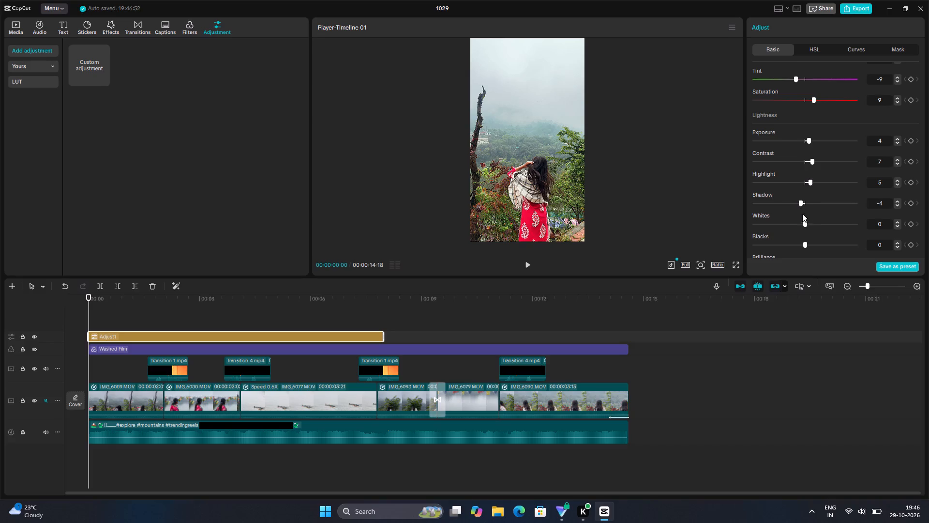
double_click(803, 223)
Set the adjustment layer's Sharpen effect to 19.
scroll(809, 226, down, 2)
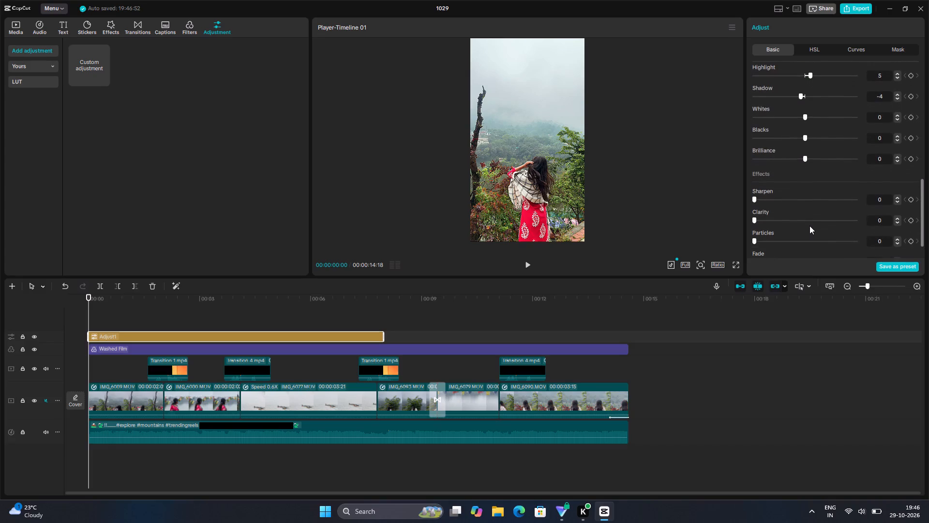
drag(753, 198, 773, 199)
scroll(804, 211, down, 1)
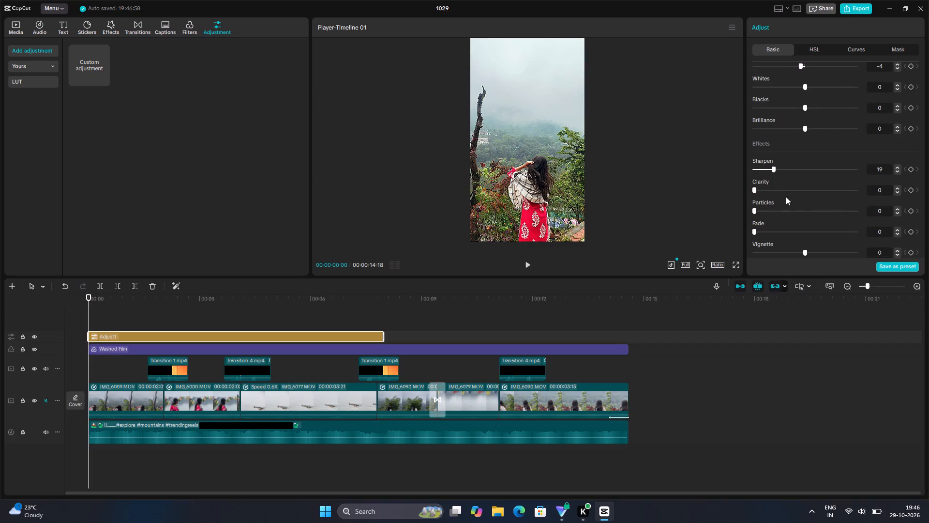
In the adjustment layer's HSL settings, strongly boost the blue tones' saturation, set their brightness to -100 and keep hue at 0.
click(819, 46)
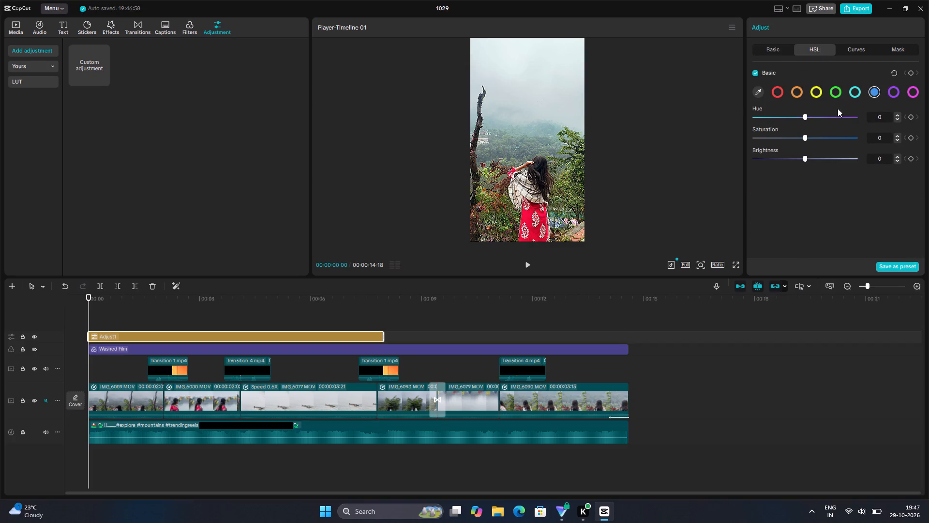
drag(804, 135, 878, 140)
drag(878, 140, 914, 144)
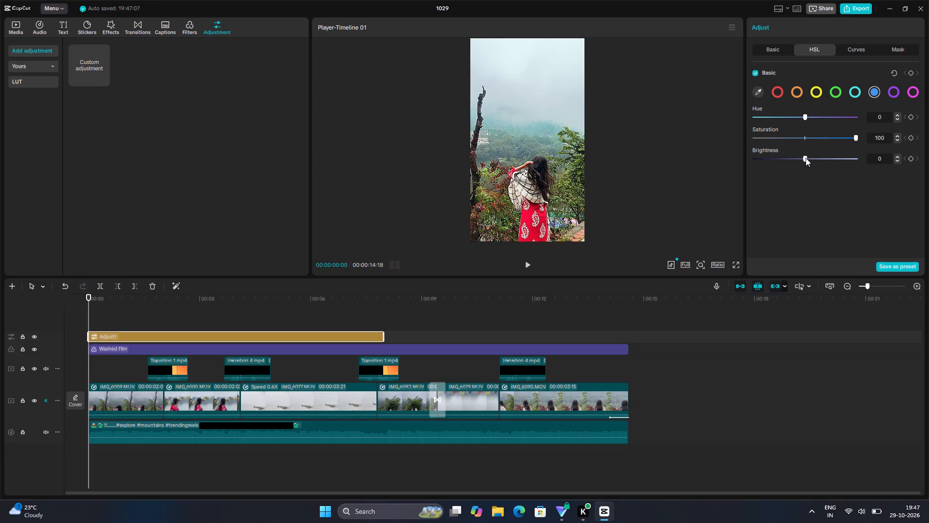
drag(806, 158, 752, 171)
drag(752, 171, 682, 195)
drag(802, 114, 870, 114)
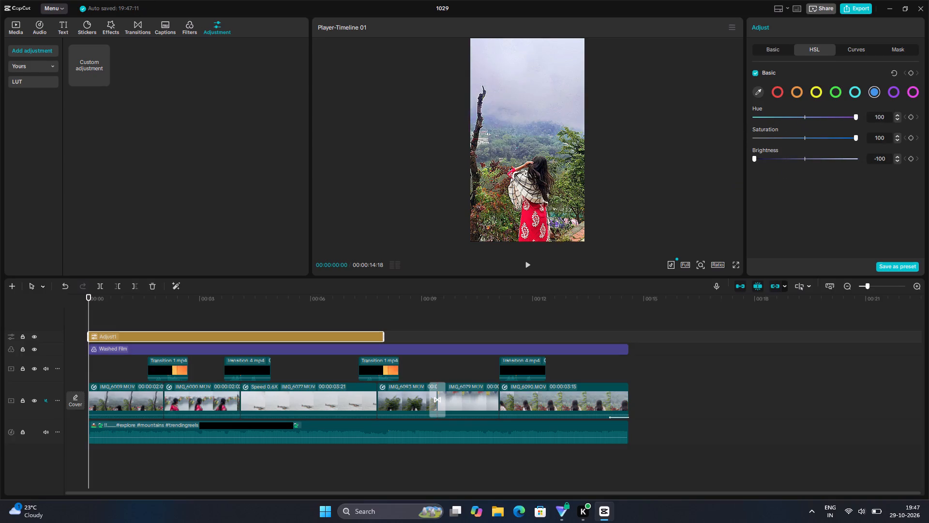
drag(870, 114, 805, 126)
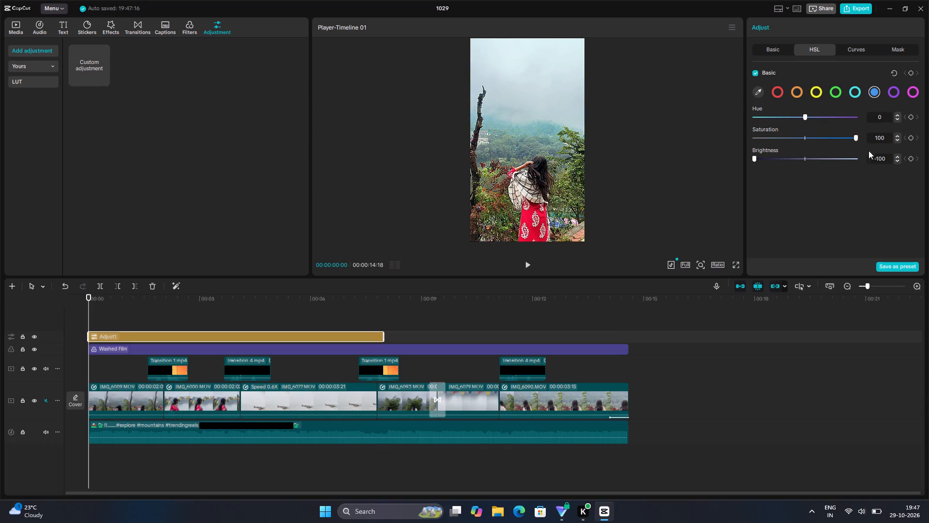
drag(856, 136, 847, 143)
Set the cyan tones' saturation to 35 in the adjustment layer's HSL settings.
click(856, 93)
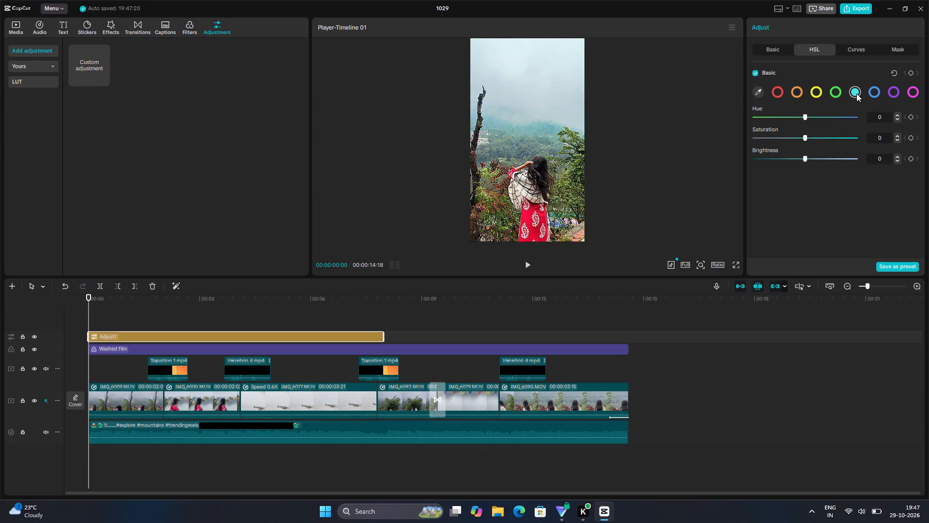
drag(803, 137, 795, 149)
drag(795, 149, 831, 173)
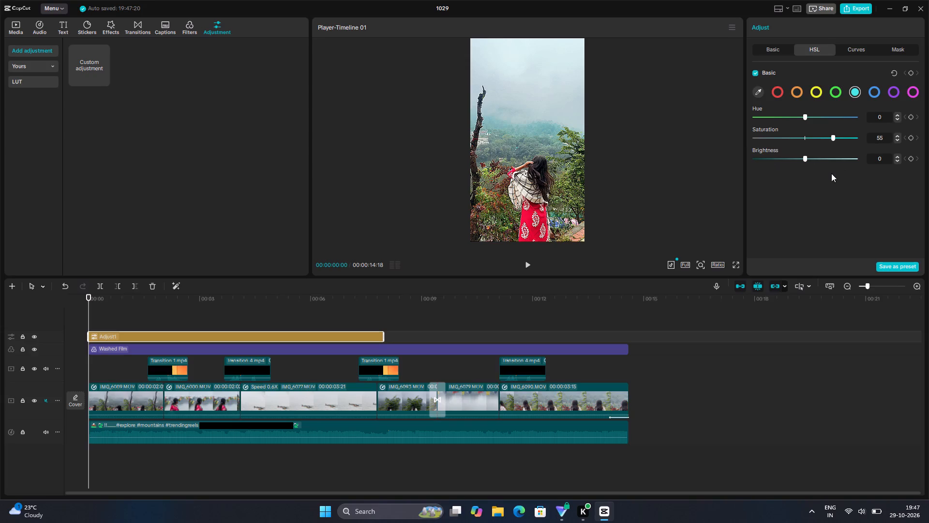
drag(804, 116, 802, 123)
drag(832, 133, 824, 138)
drag(824, 138, 821, 139)
Shape the adjustment layer's Luma curve with two points, pulling the shadows and midtones slightly below the diagonal.
click(848, 46)
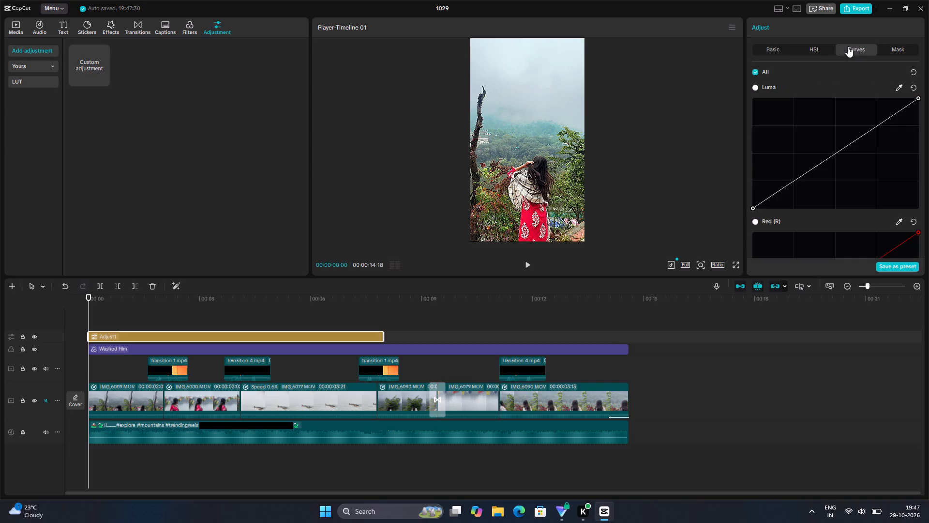
click(808, 170)
drag(808, 170, 805, 167)
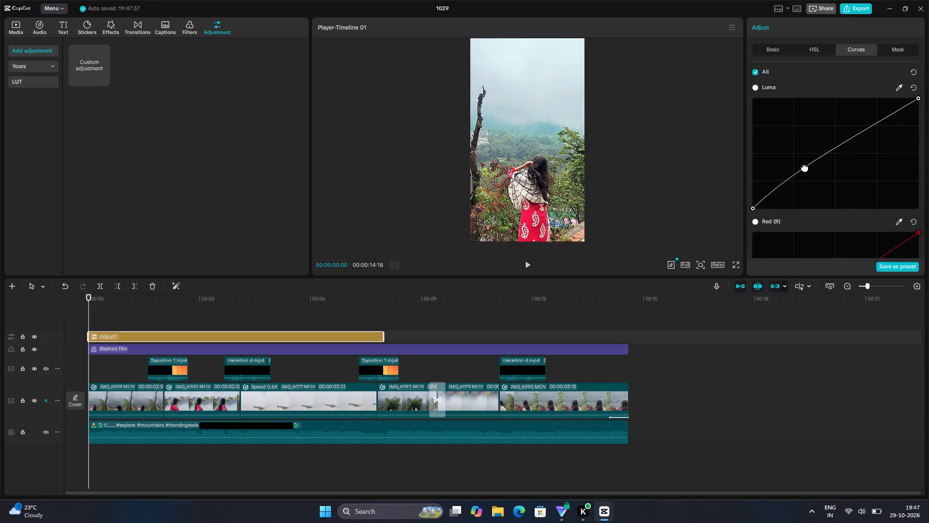
drag(805, 167, 806, 177)
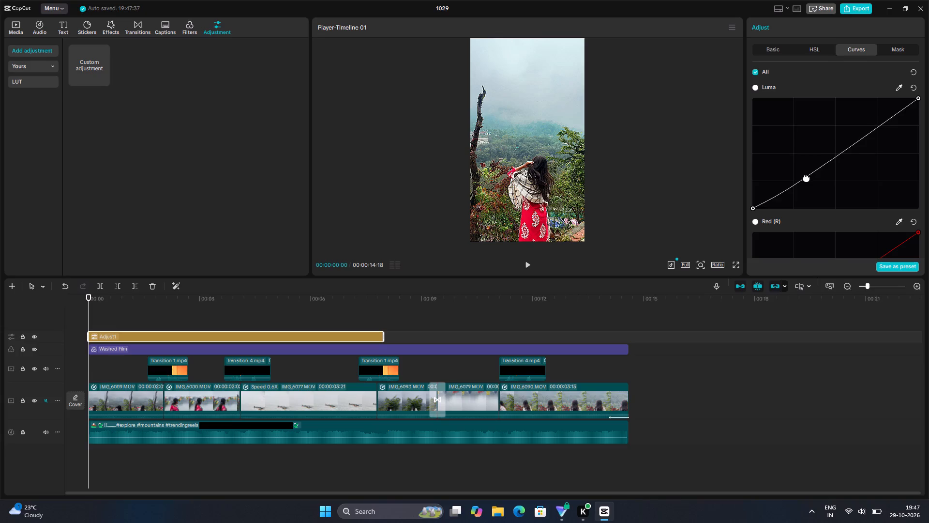
drag(806, 177, 807, 177)
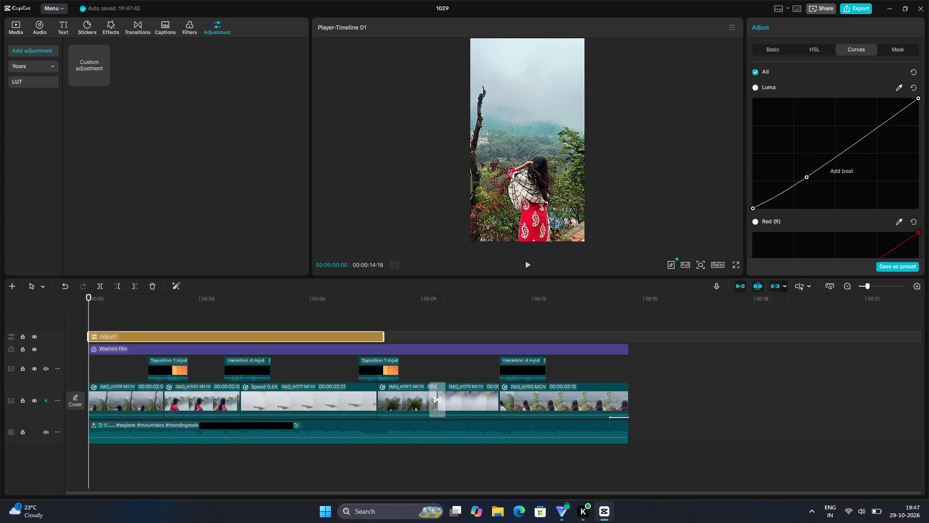
click(842, 152)
drag(842, 152, 840, 149)
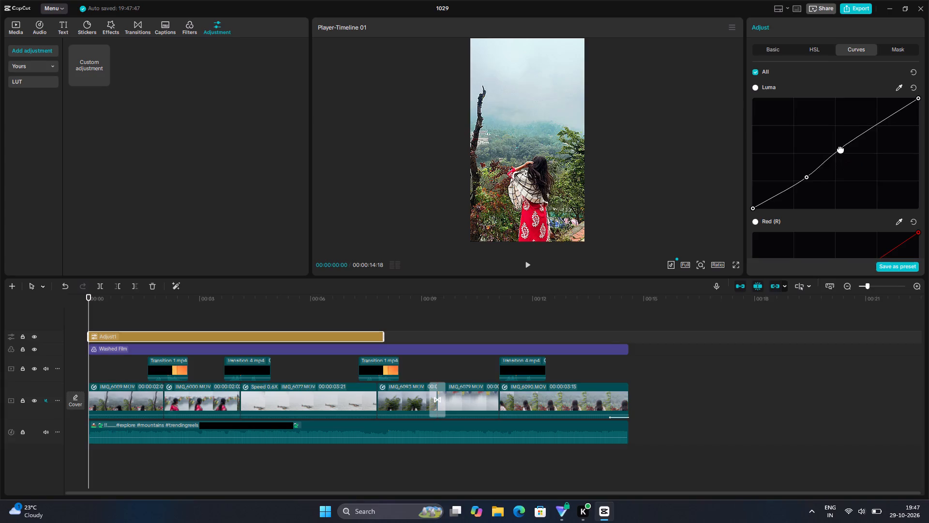
drag(840, 149, 845, 157)
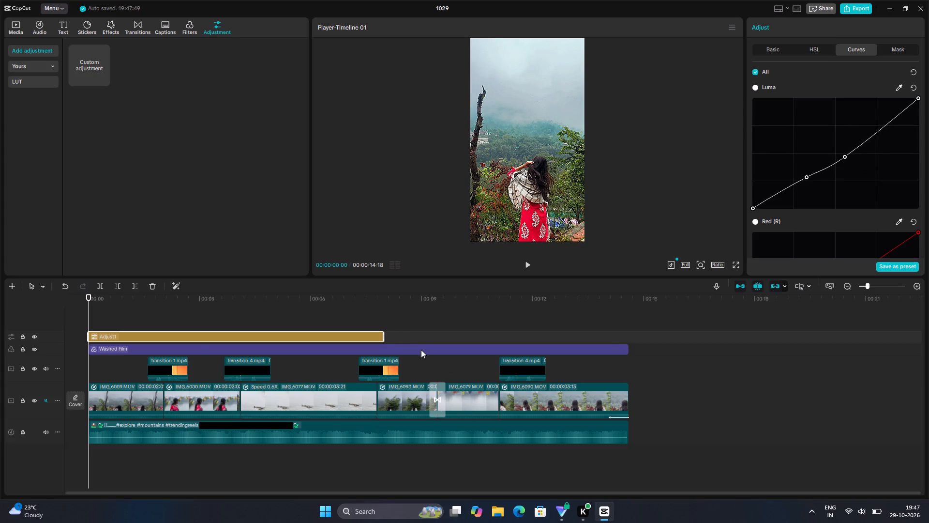
Extend the end of the adjustment layer to the end of the last video clip.
drag(384, 332, 627, 334)
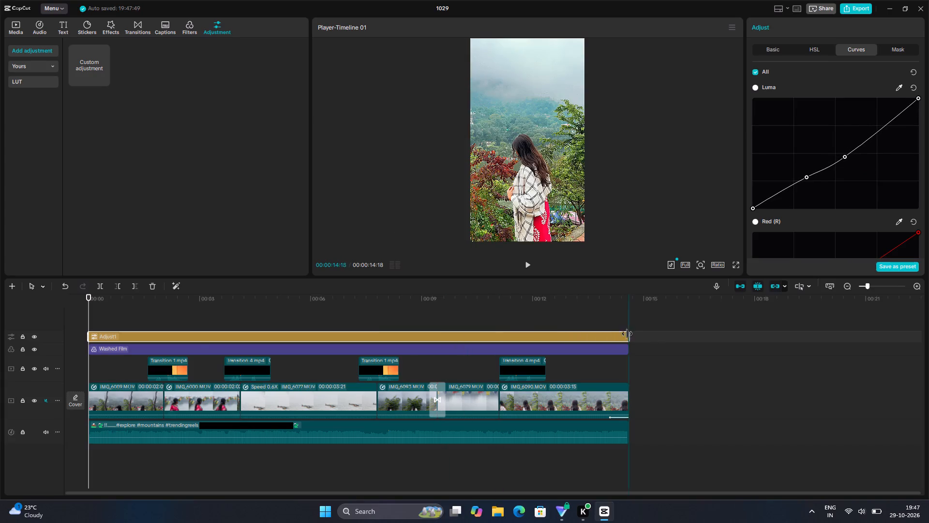
drag(627, 334, 628, 335)
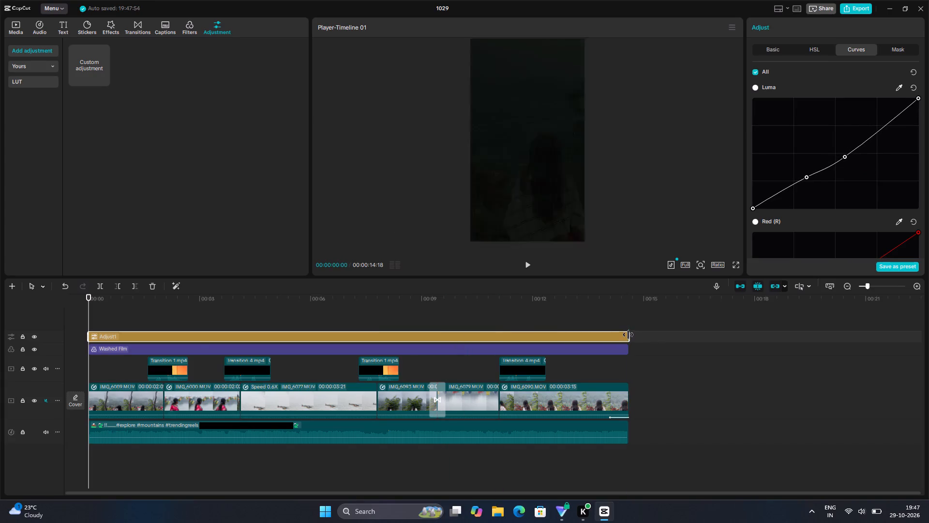
Raise the adjustment layer's basic Exposure to 7.
scroll(809, 220, down, 4)
scroll(809, 220, up, 3)
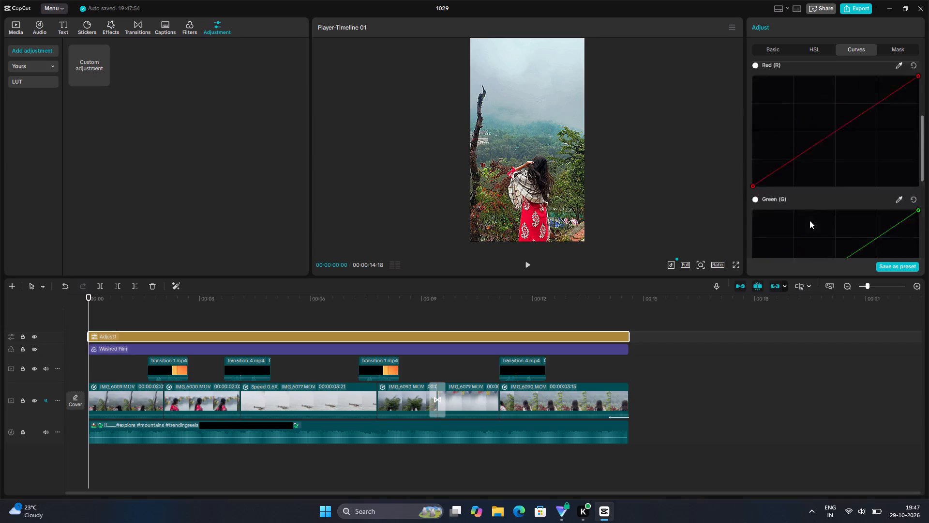
click(818, 49)
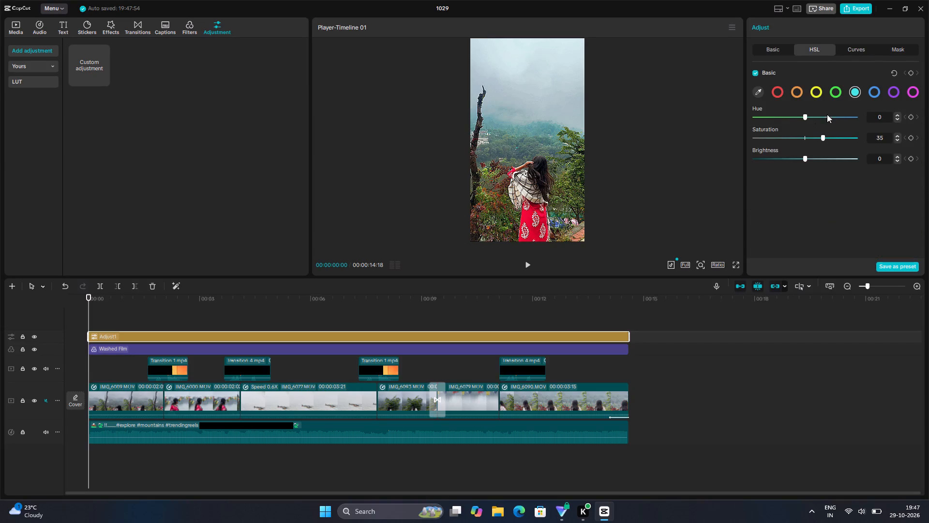
click(769, 45)
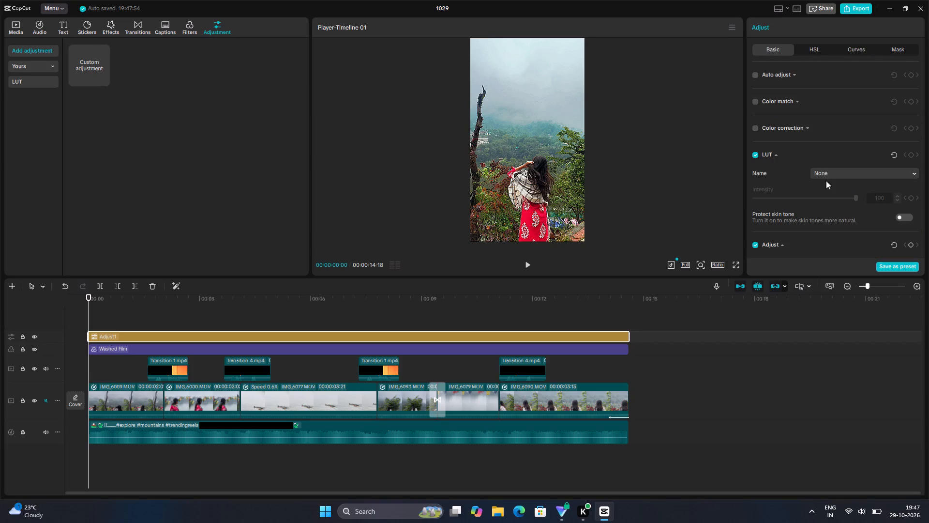
scroll(807, 122, up, 2)
scroll(807, 122, down, 3)
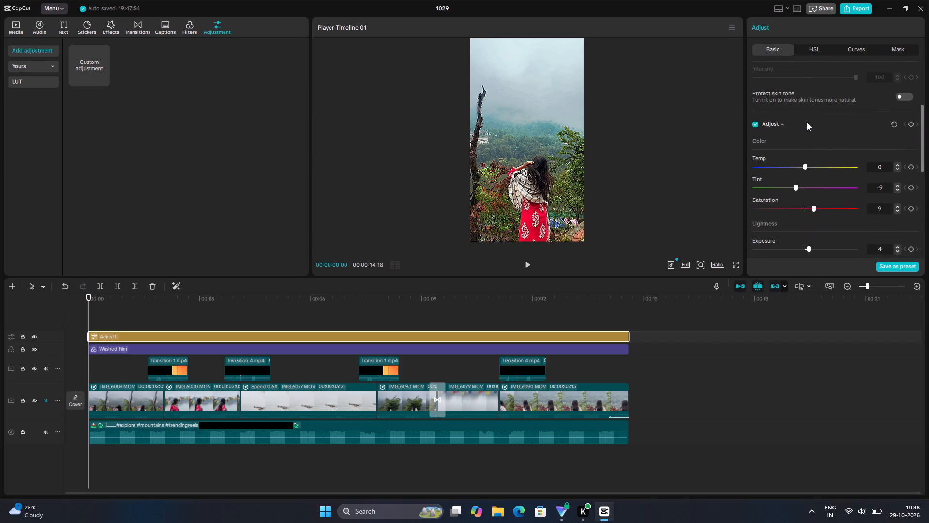
scroll(807, 122, down, 2)
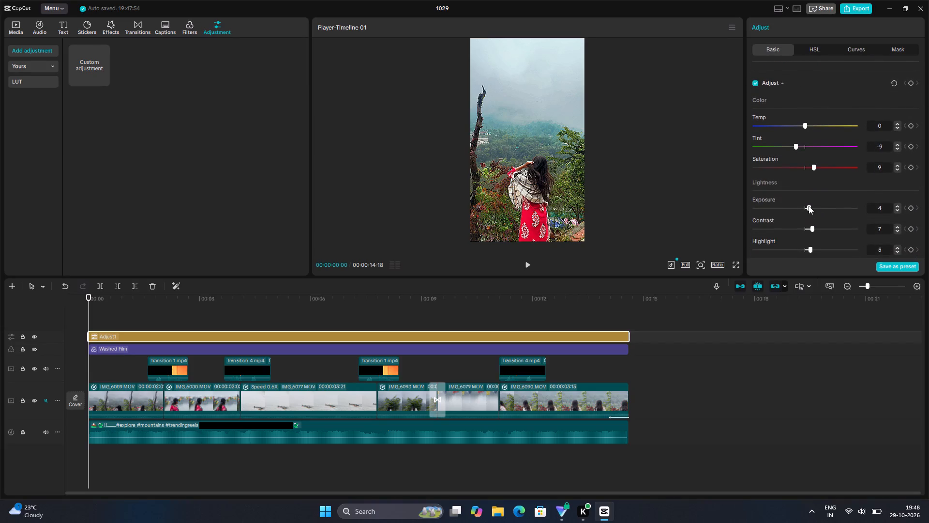
click(809, 206)
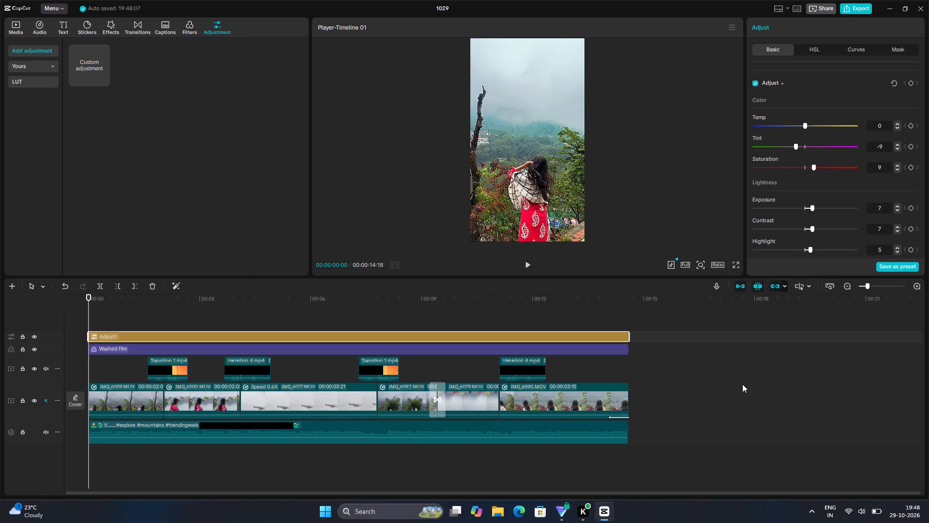
Play the edit from the beginning into the clip after the ducks to check the colour grade.
scroll(742, 384, down, 5)
scroll(483, 488, down, 6)
click(777, 363)
key(space)
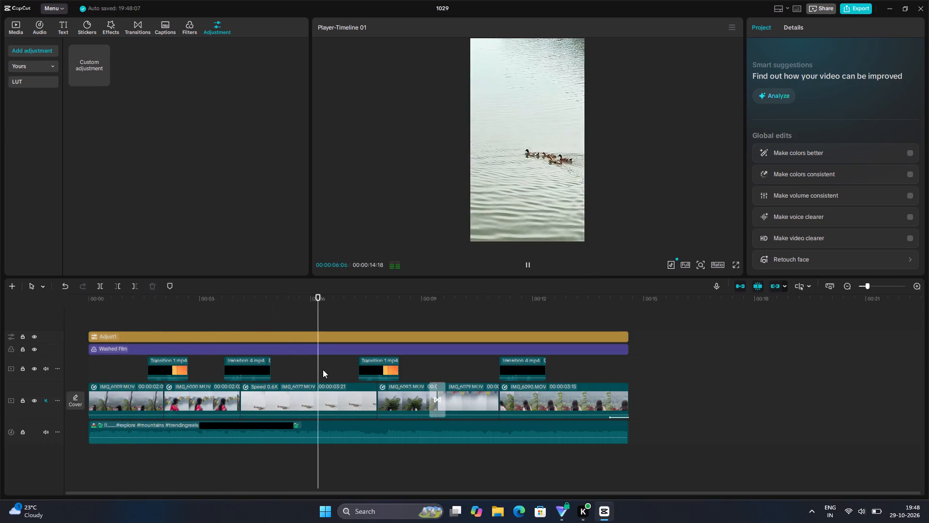
key(space)
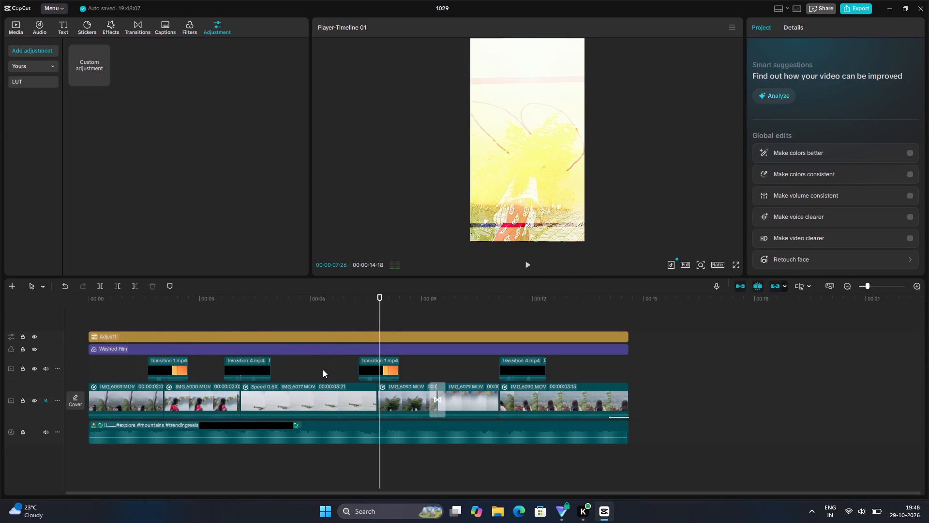
Add the featured Cool Lo-Fi filter at the start of the slow-motion duck clip.
drag(378, 307, 262, 321)
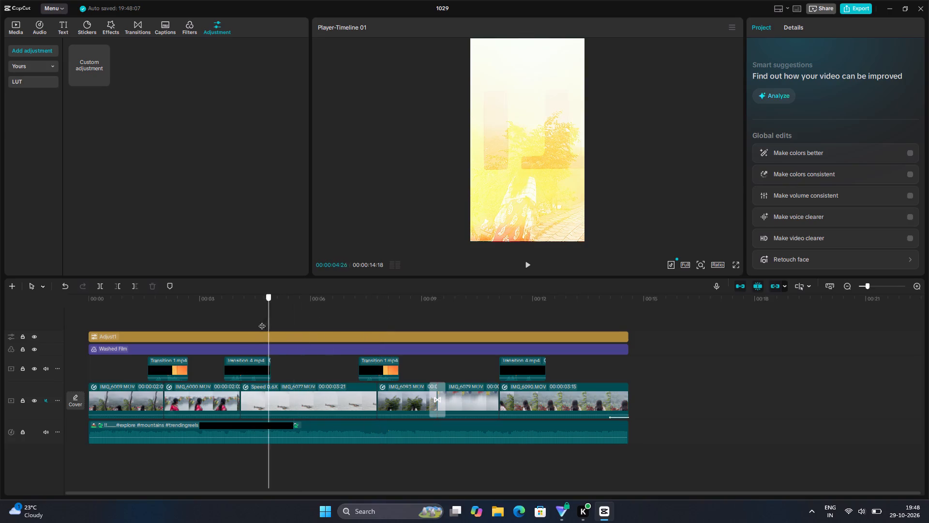
drag(262, 321, 238, 321)
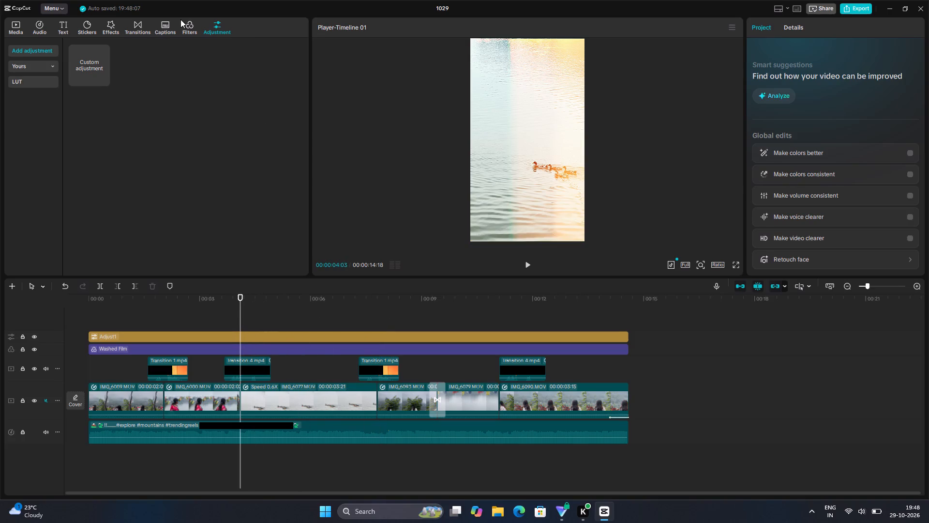
click(185, 19)
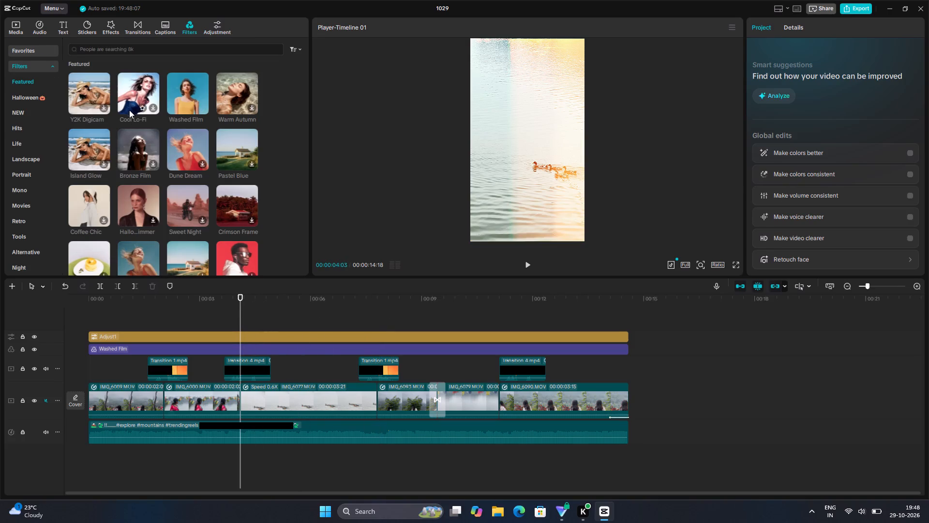
double_click(132, 98)
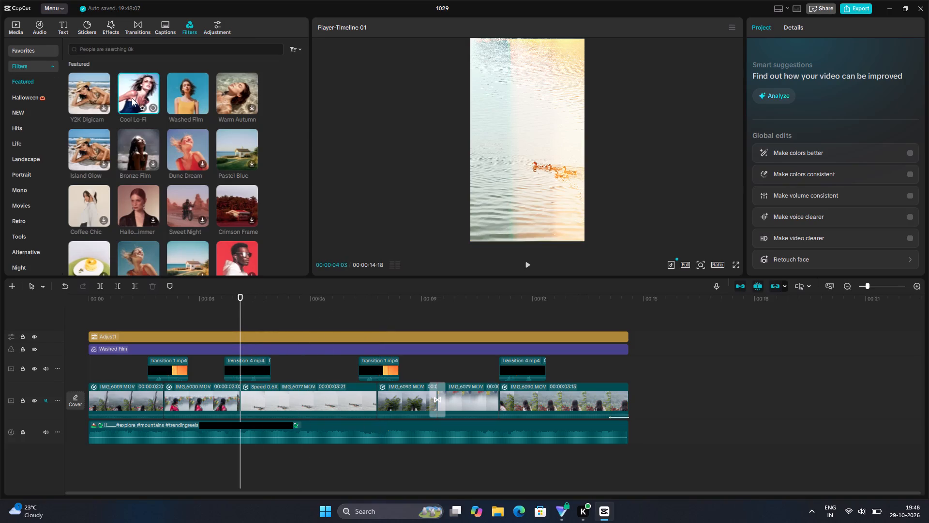
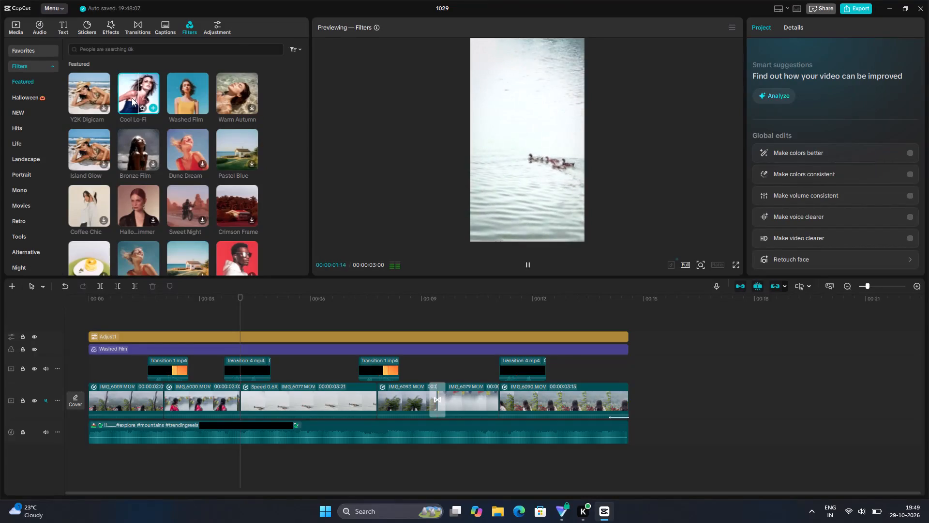
Stop the filter preview and search the filter library for "cool".
key(space)
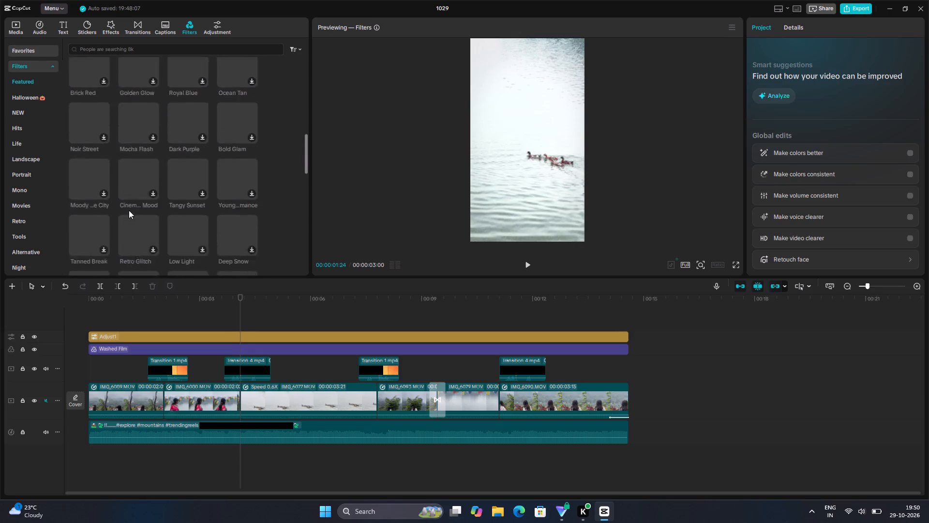
click(128, 51)
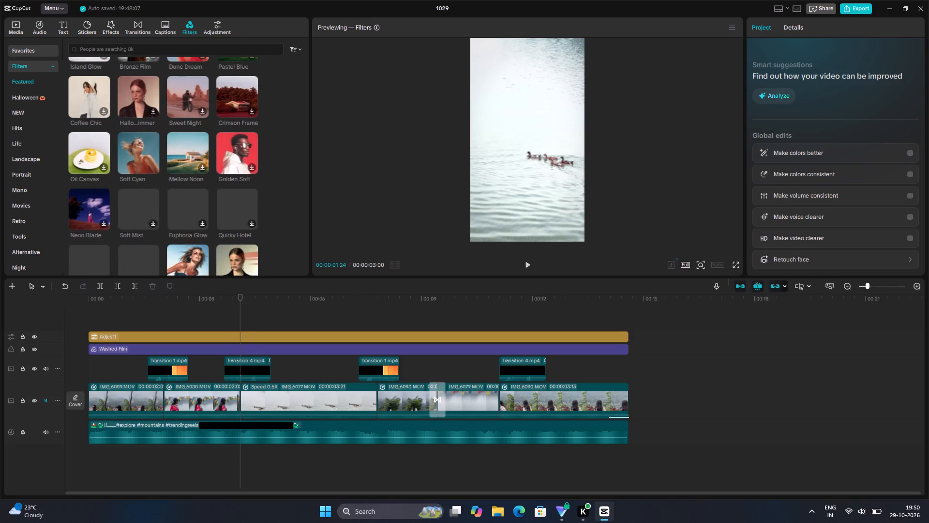
text(cool)
key(Return)
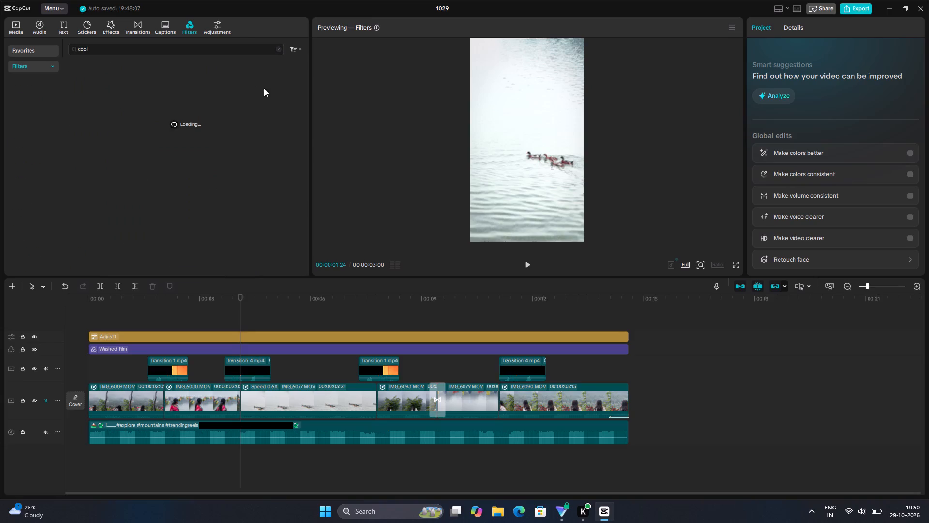
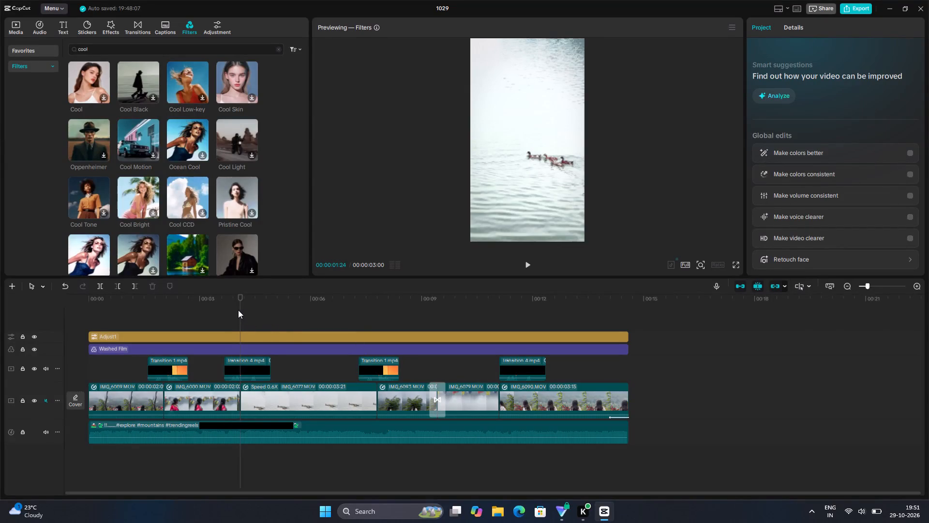
Move the playhead to 00:00:04:28 over the duck clip and preview the Cool, Cool Bright and Cool Tone filters.
double_click(87, 75)
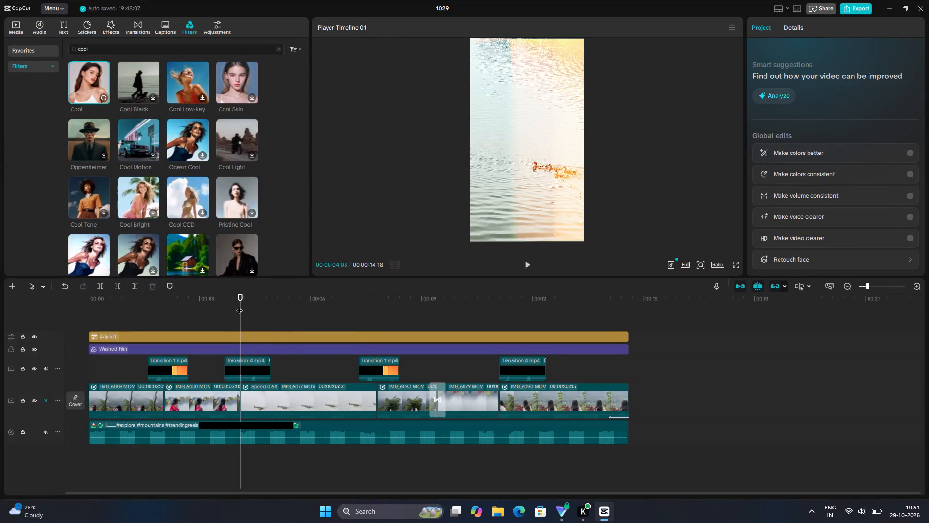
drag(239, 306, 273, 312)
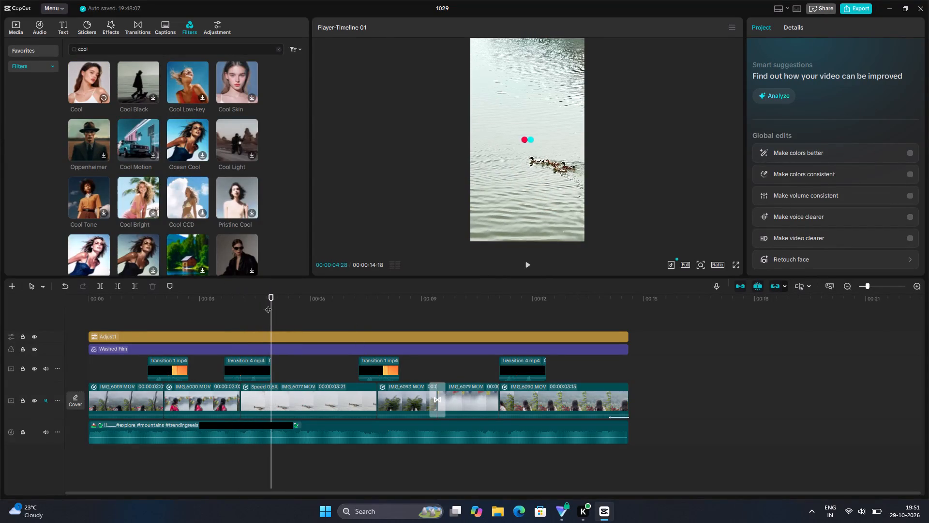
double_click(138, 196)
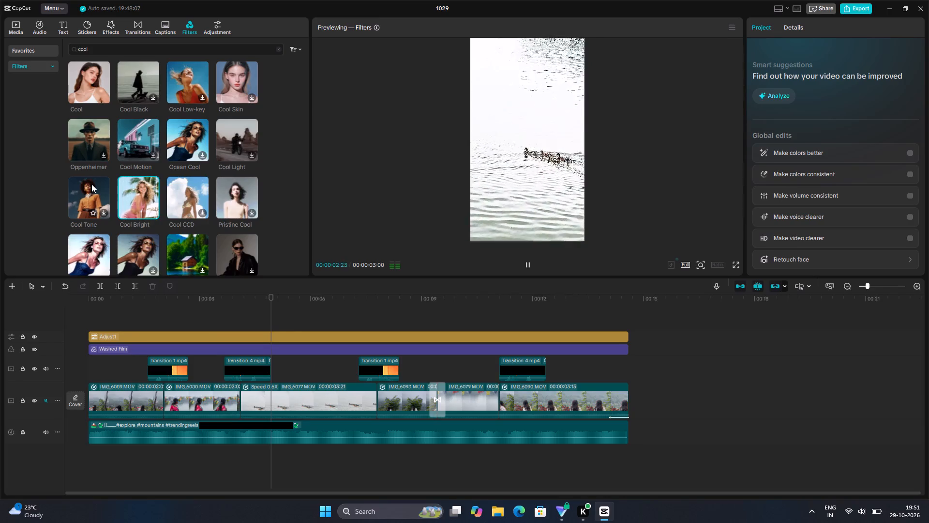
double_click(87, 184)
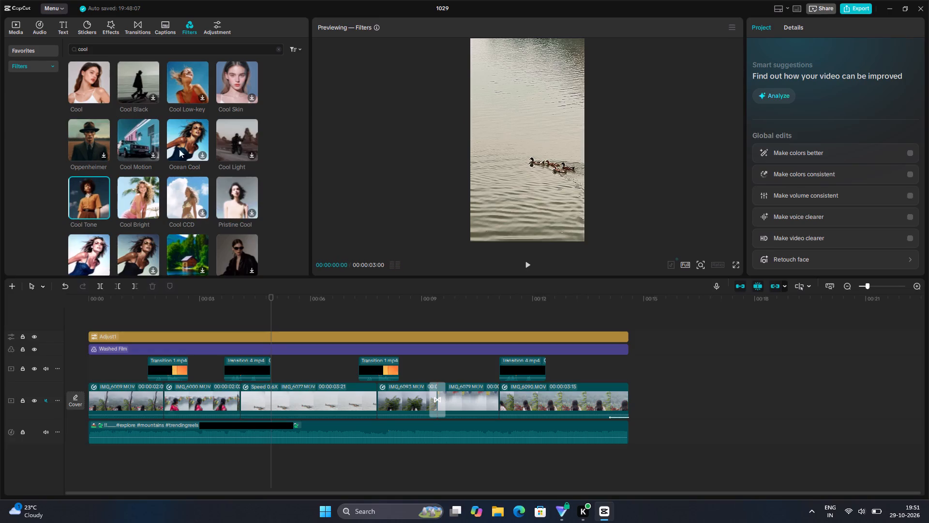
Add the Ocean Cool filter at 00:00:04:28 and trim its end to the end of the slowed duck clip.
double_click(193, 138)
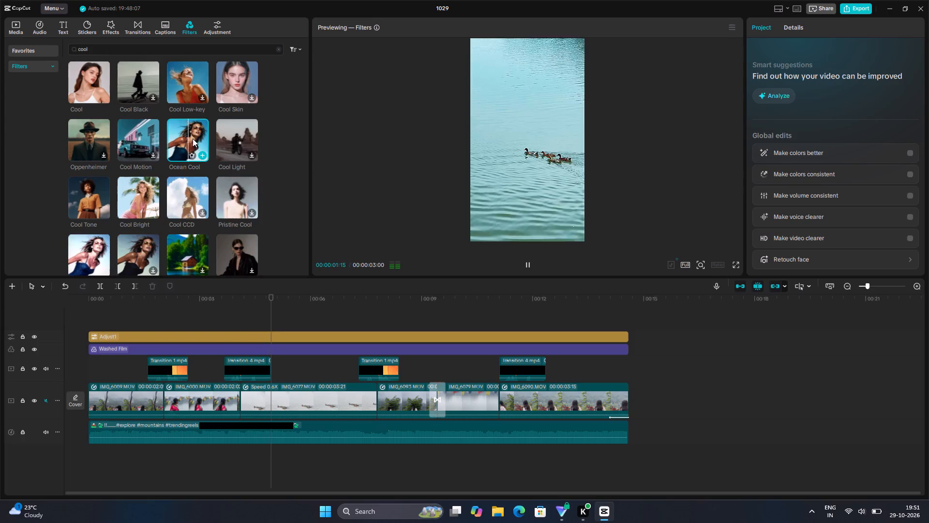
click(203, 154)
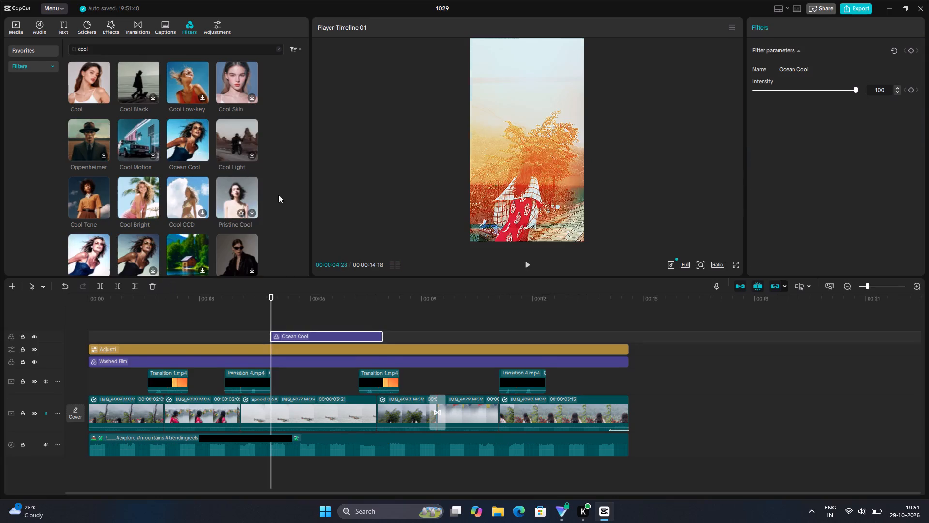
drag(380, 333, 376, 336)
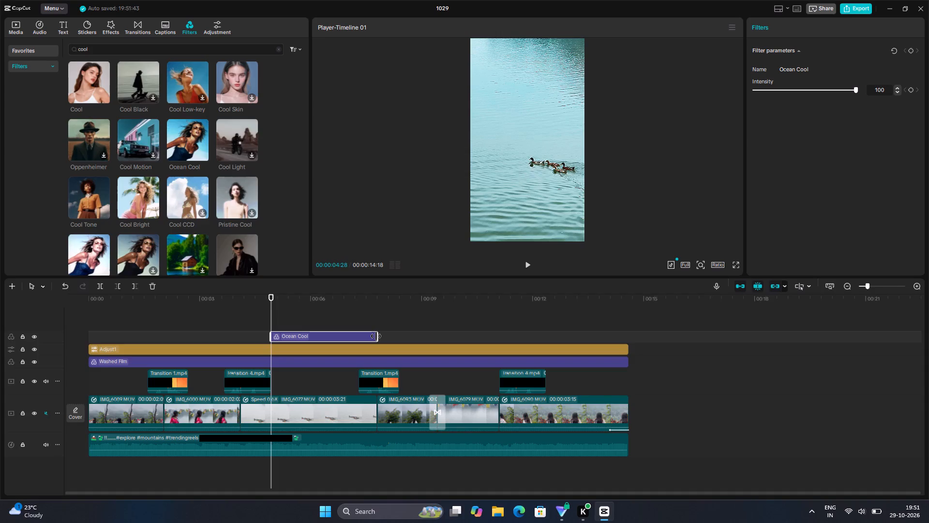
Play the whole edit from the beginning, including in full screen, to review the Ocean Cool filter and transitions.
drag(270, 308, 92, 318)
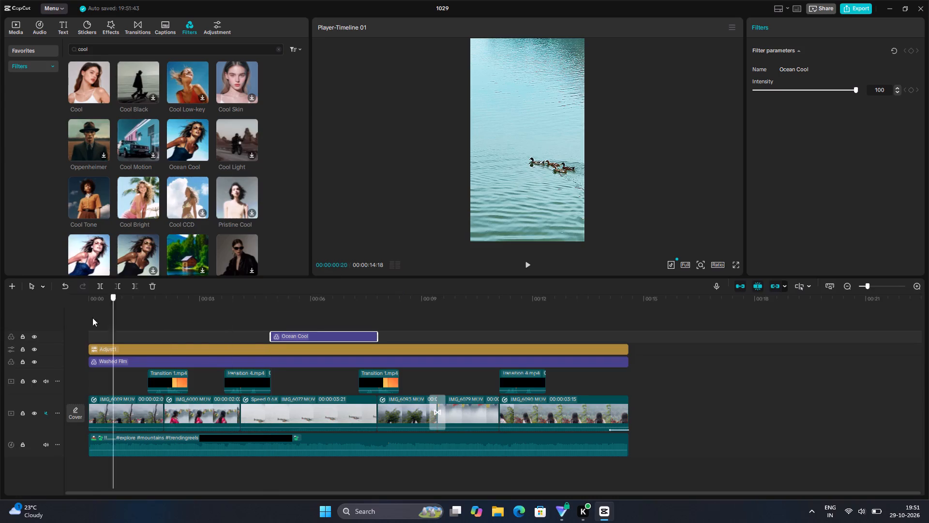
drag(92, 318, 12, 321)
key(space)
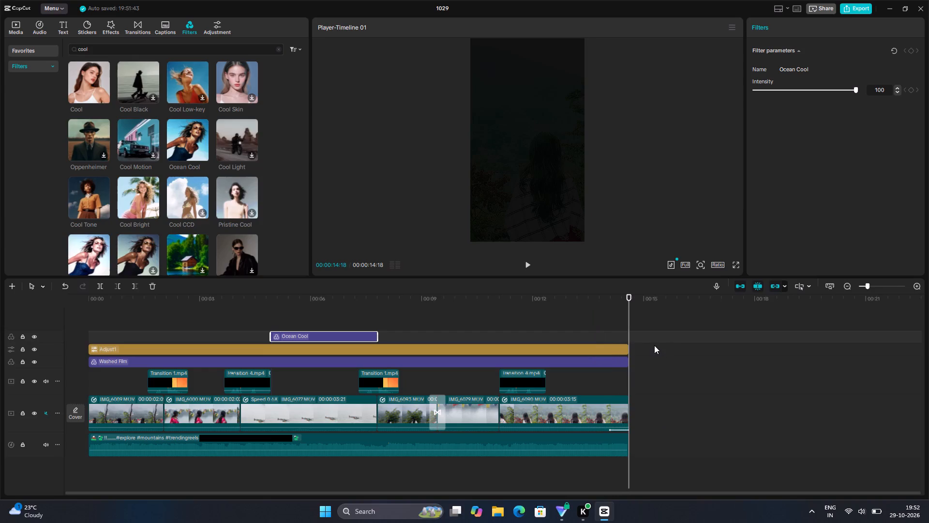
click(734, 265)
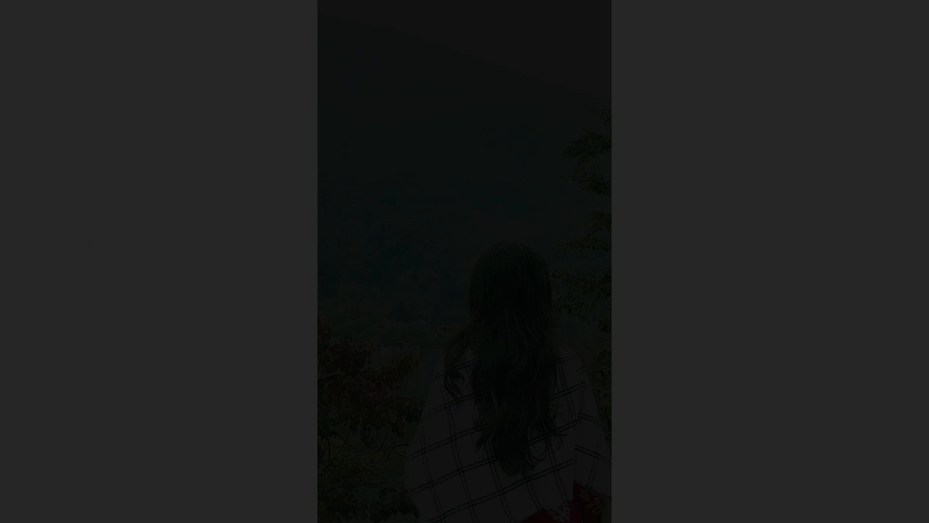
ctrl+scroll(467, 522, down, 3)
click(691, 387)
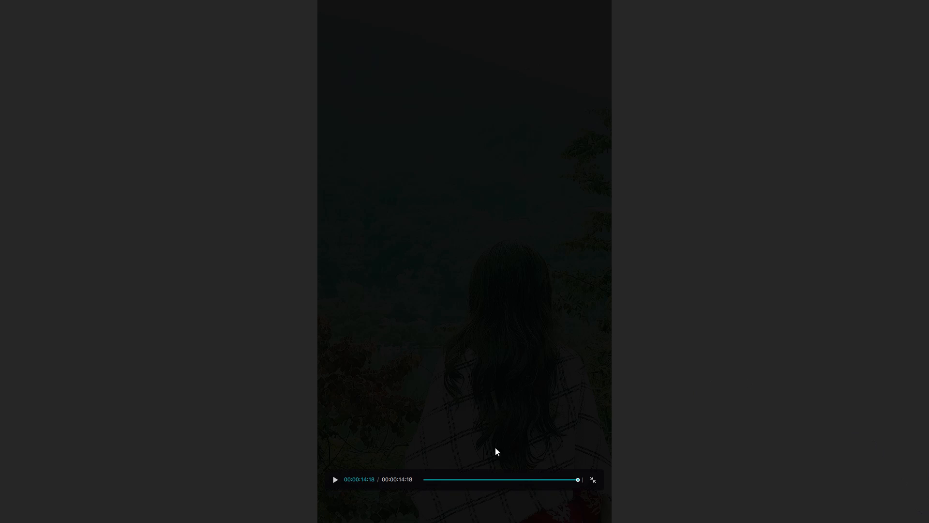
click(334, 477)
key(space)
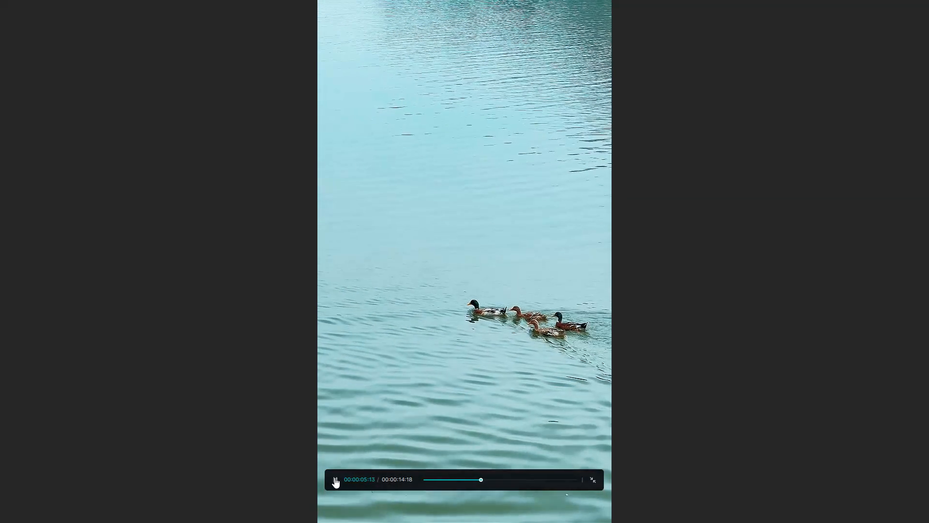
key(space)
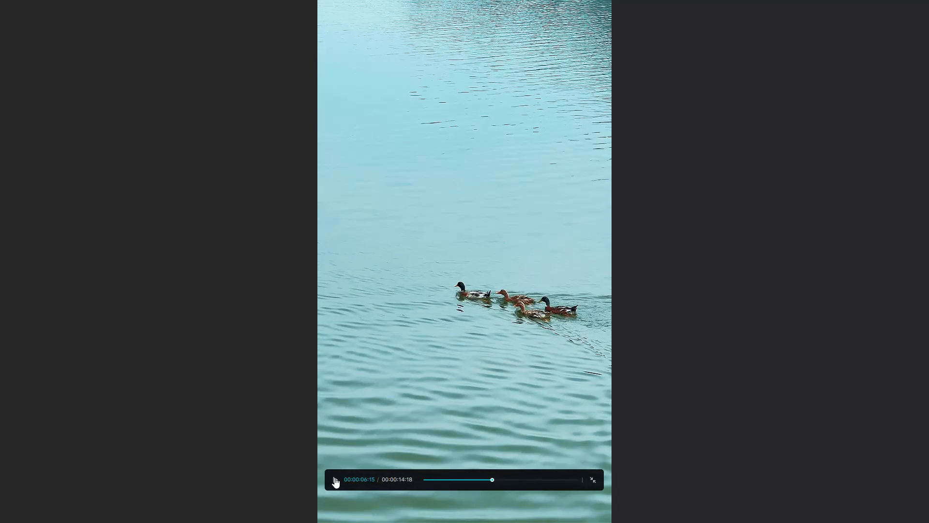
key(space)
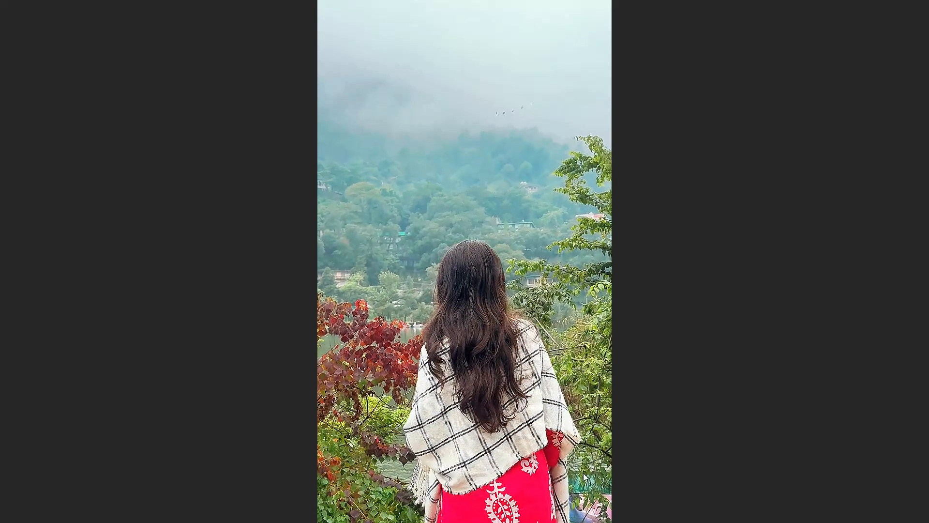
click(576, 455)
key(space)
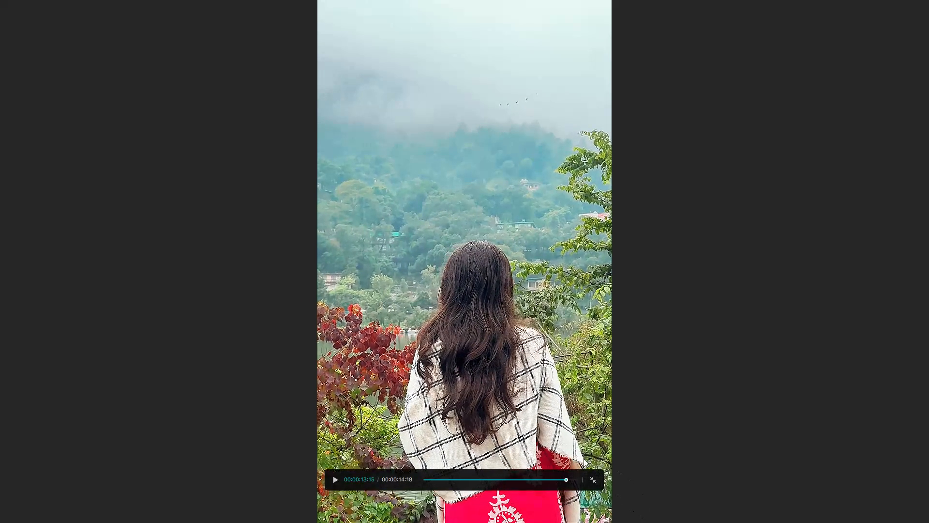
click(588, 476)
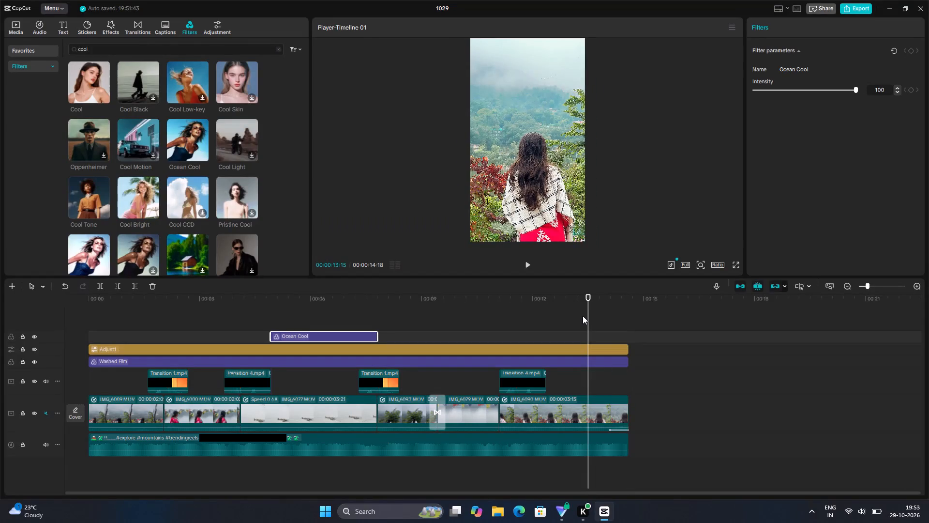
Extend the Ocean Cool filter's start back to 00:00:04:03, where the slowed duck clip begins.
drag(589, 316, 500, 322)
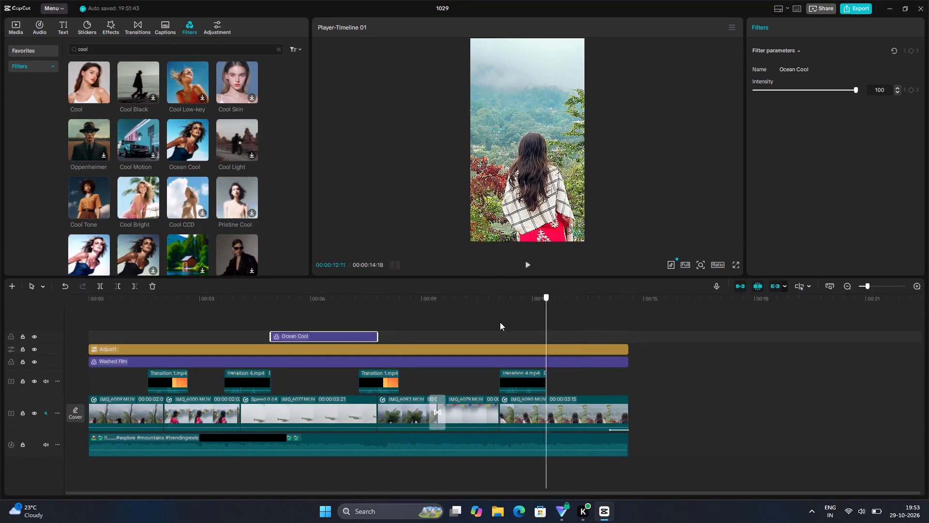
drag(500, 322, 246, 316)
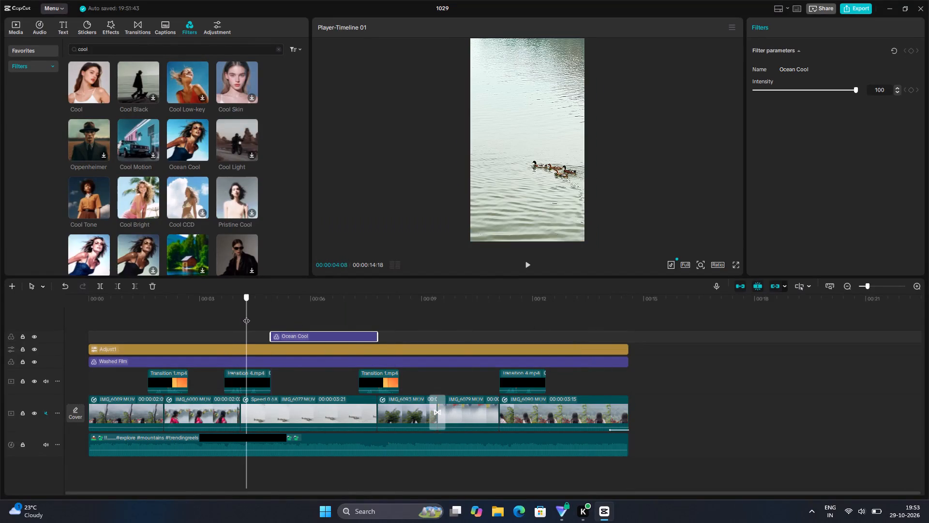
drag(246, 316, 242, 315)
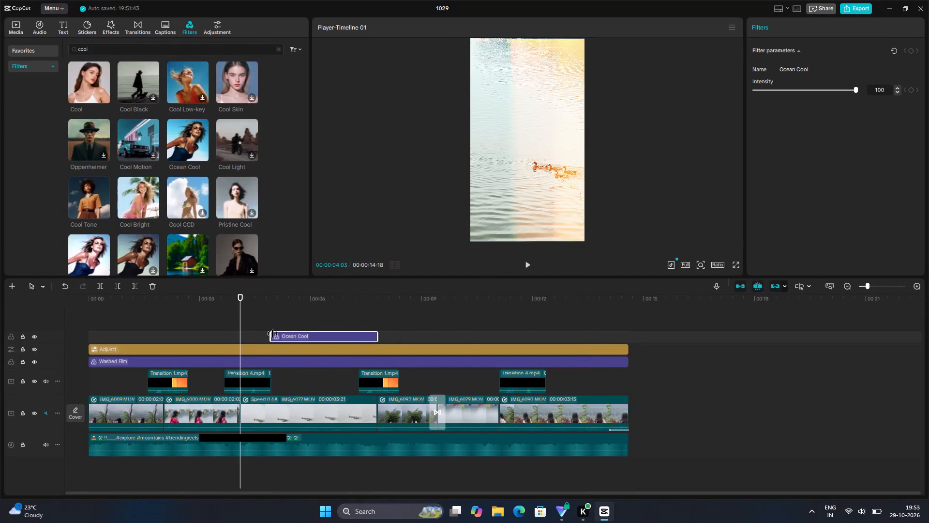
drag(271, 334, 240, 340)
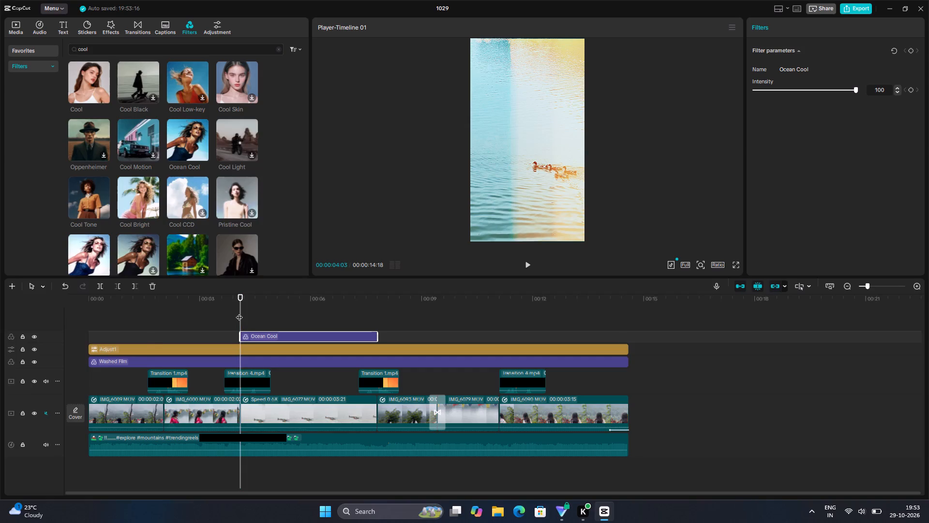
Play the edit from the beginning to review the colour of the duck, prayer-flag and mountain clips.
drag(239, 312, 21, 331)
key(space)
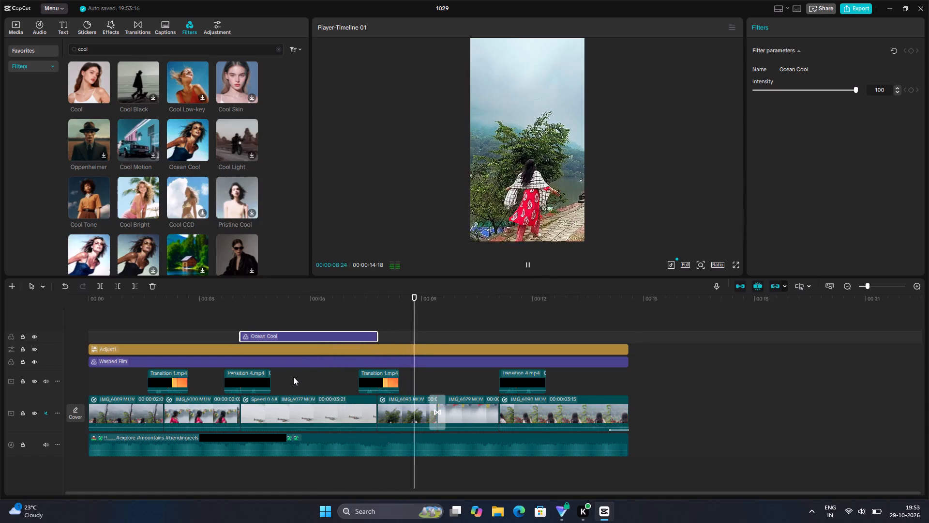
key(space)
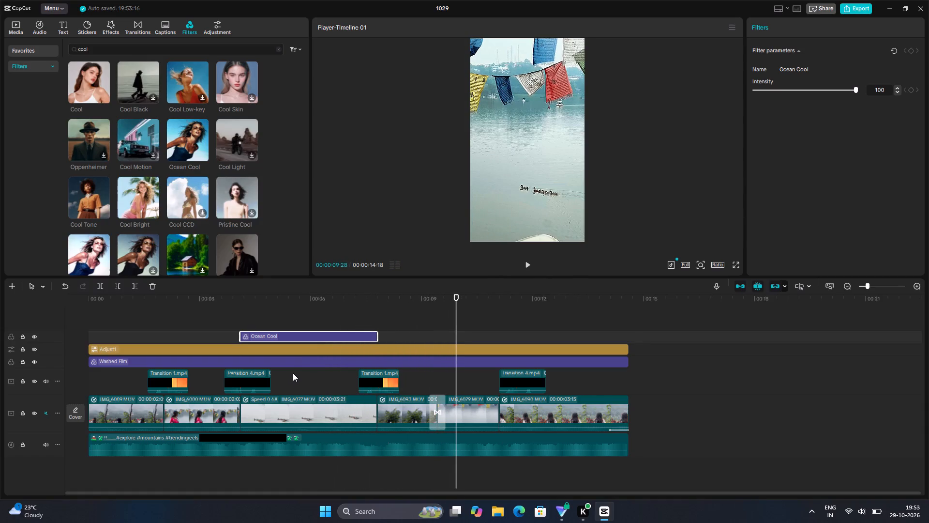
key(space)
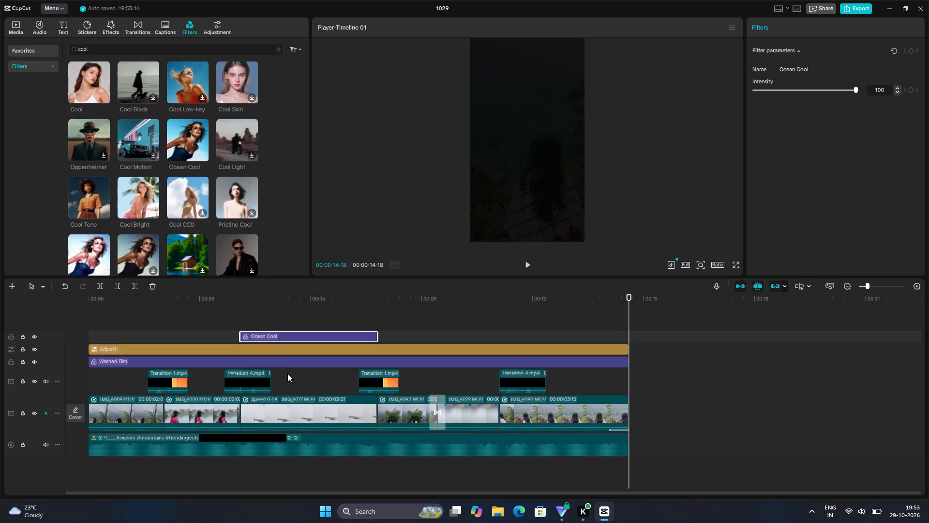
key(space)
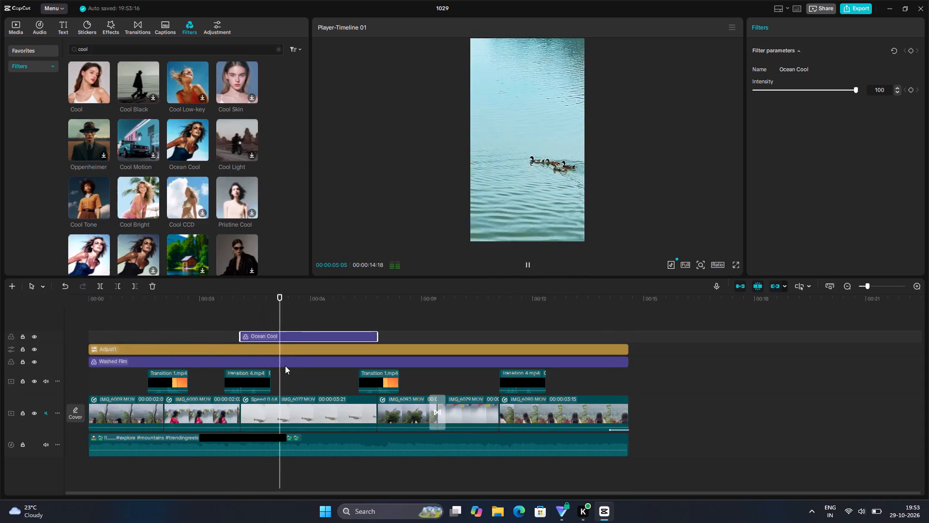
key(space)
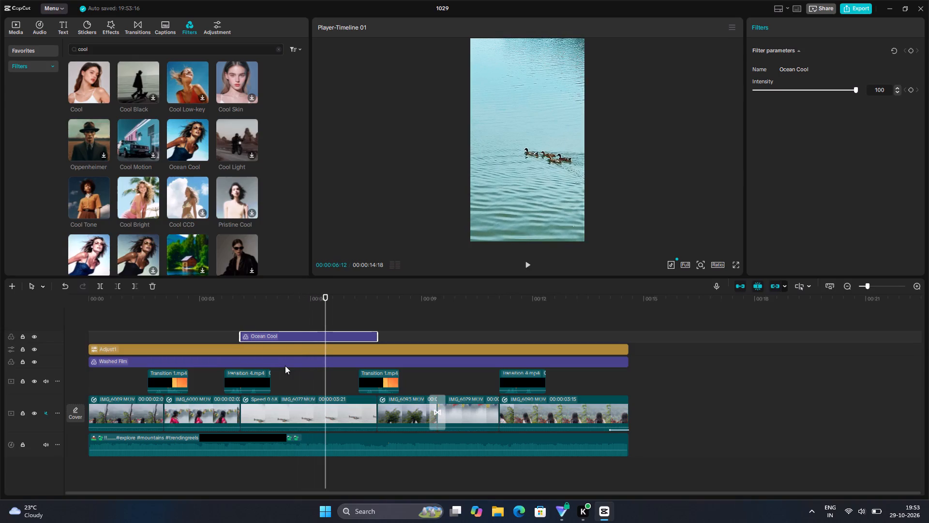
key(space)
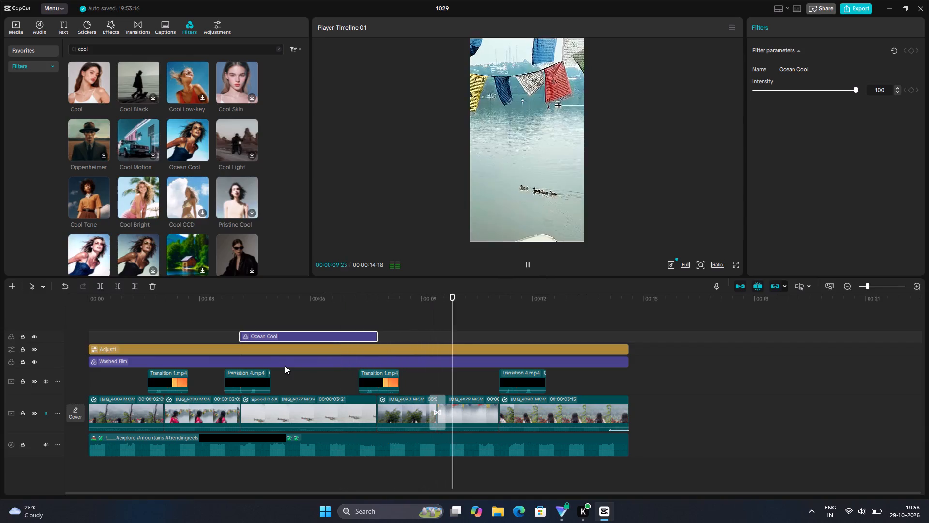
key(space)
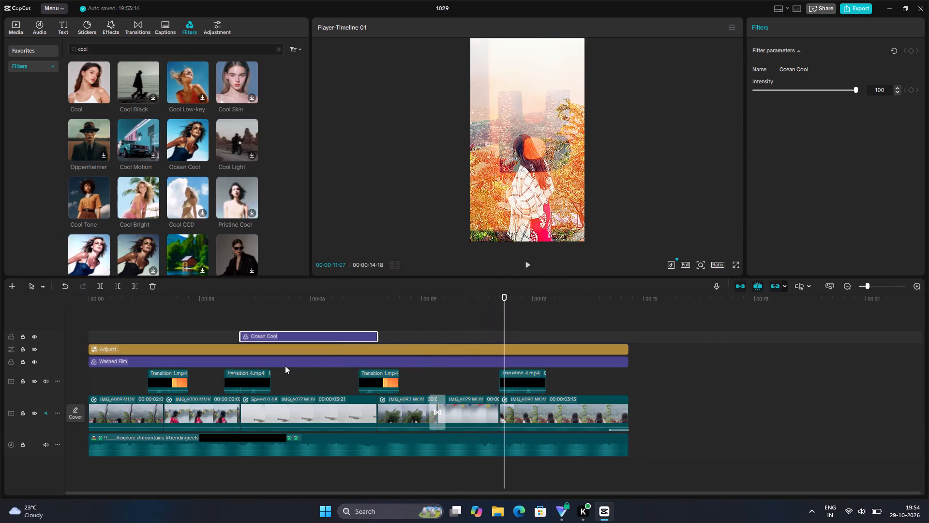
Copy the Ocean Cool filter, paste it at 00:00:09:13 over the prayer-flag lake clip, and play that section.
drag(505, 310, 439, 308)
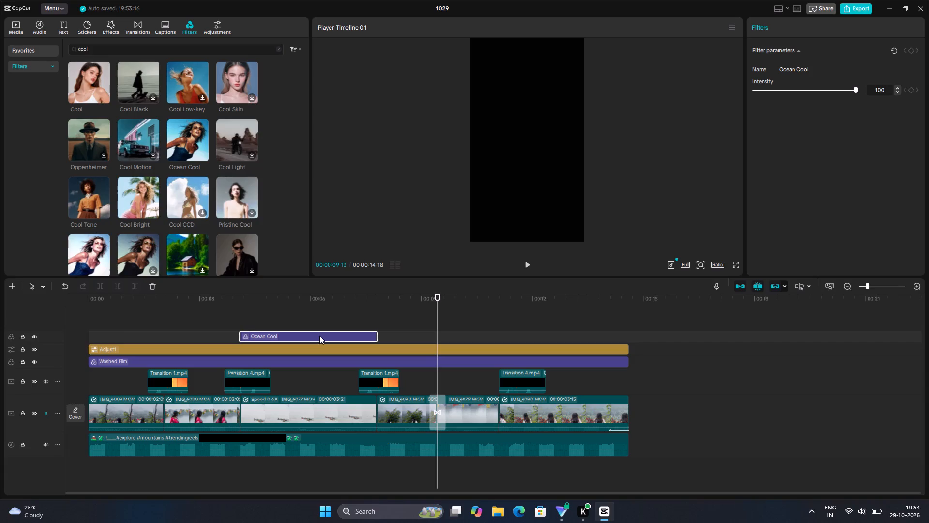
key(ctrl+c)
key(ctrl+v)
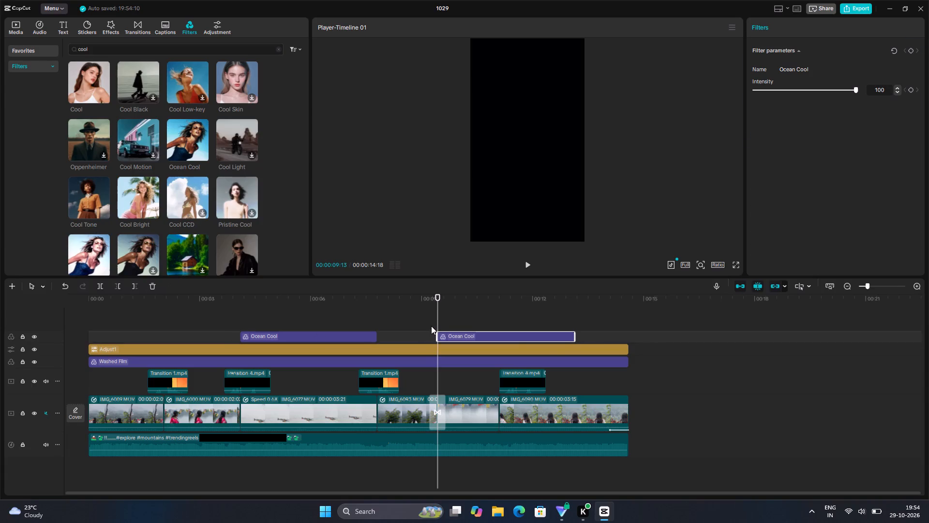
key(space)
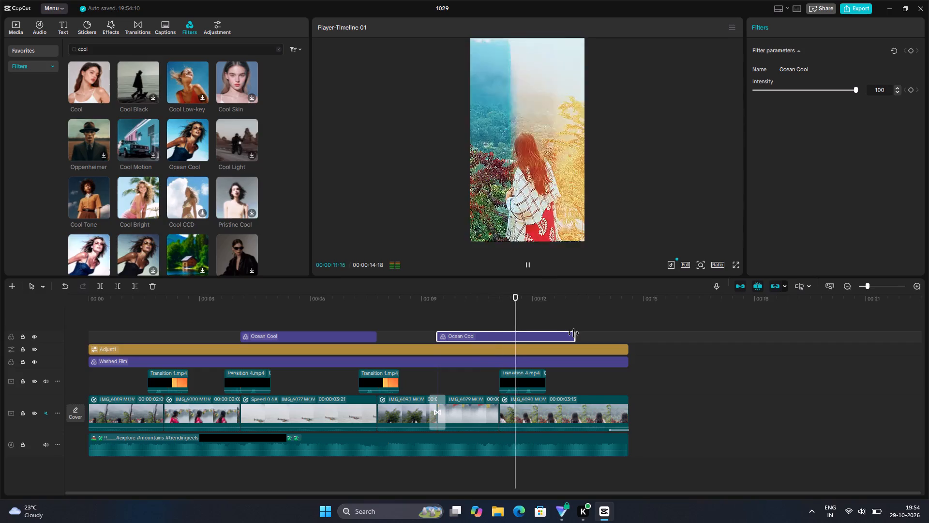
key(space)
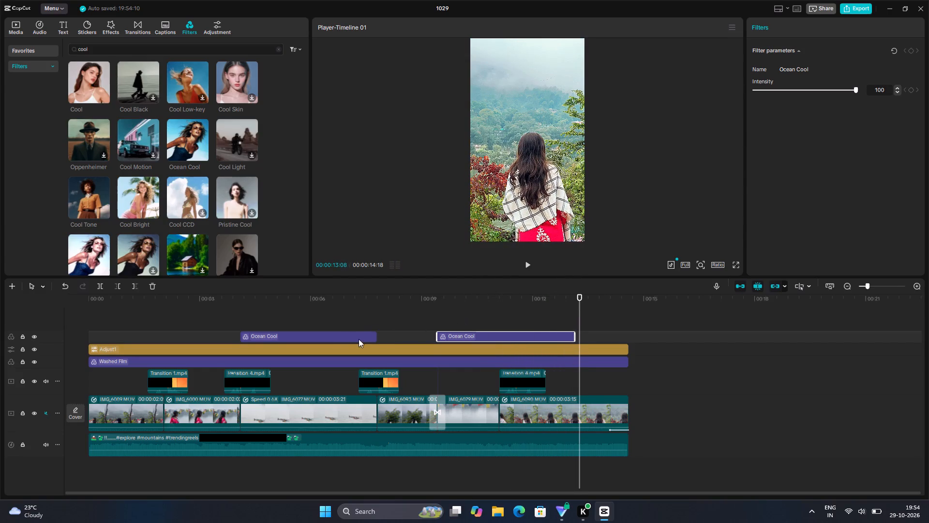
Extend the first Ocean Cool filter's start back to the beginning of the timeline.
click(333, 338)
drag(239, 339, 26, 331)
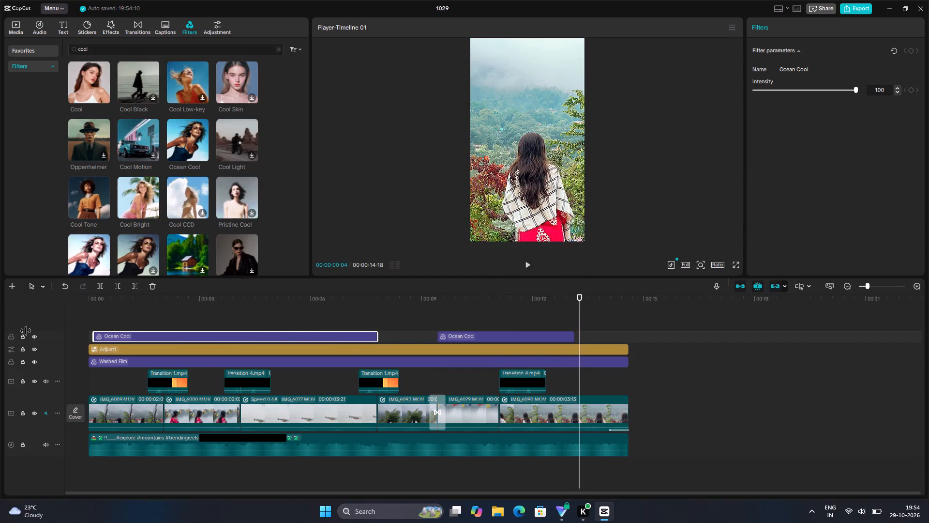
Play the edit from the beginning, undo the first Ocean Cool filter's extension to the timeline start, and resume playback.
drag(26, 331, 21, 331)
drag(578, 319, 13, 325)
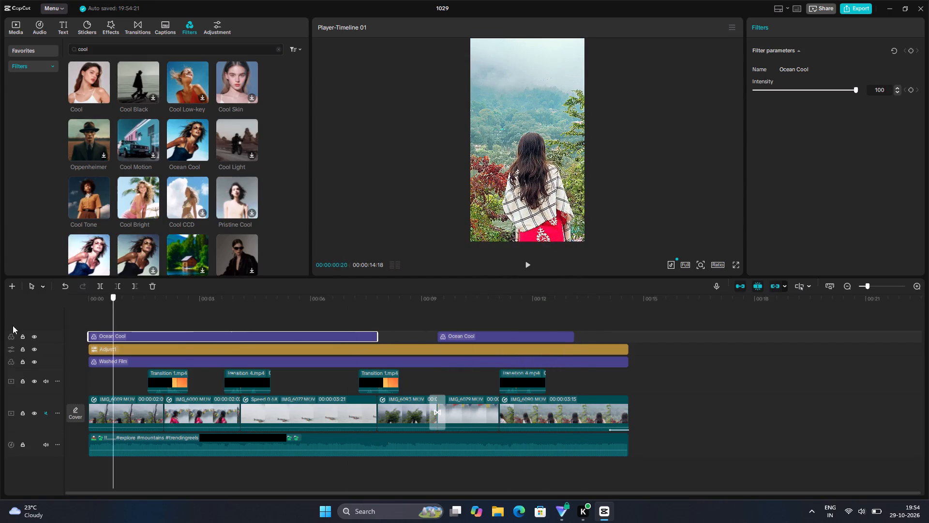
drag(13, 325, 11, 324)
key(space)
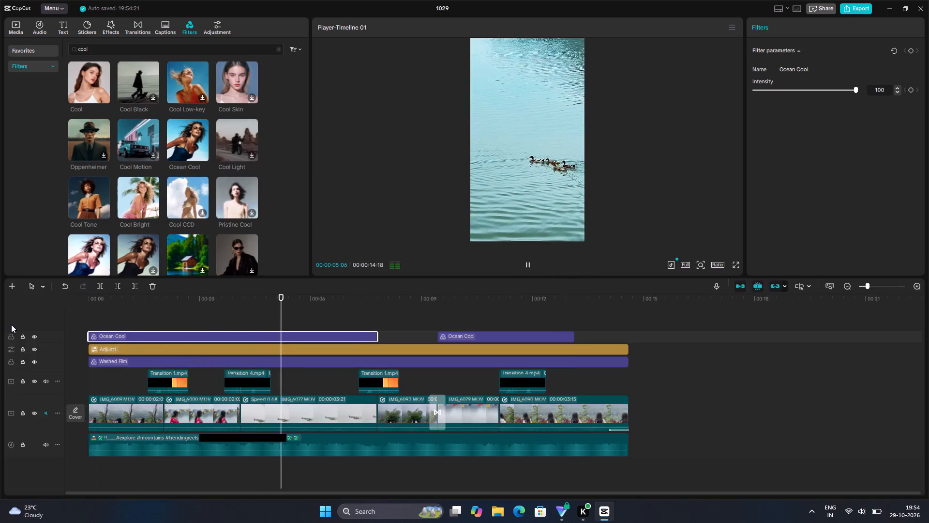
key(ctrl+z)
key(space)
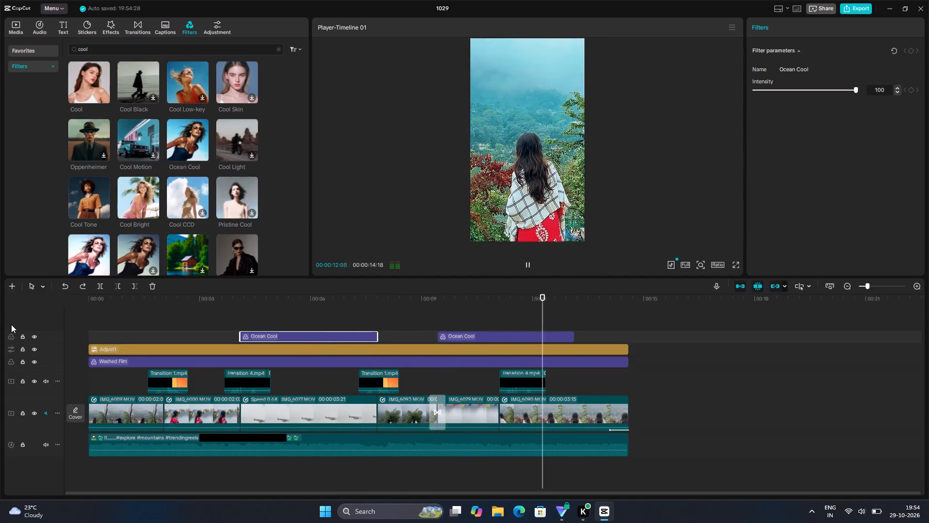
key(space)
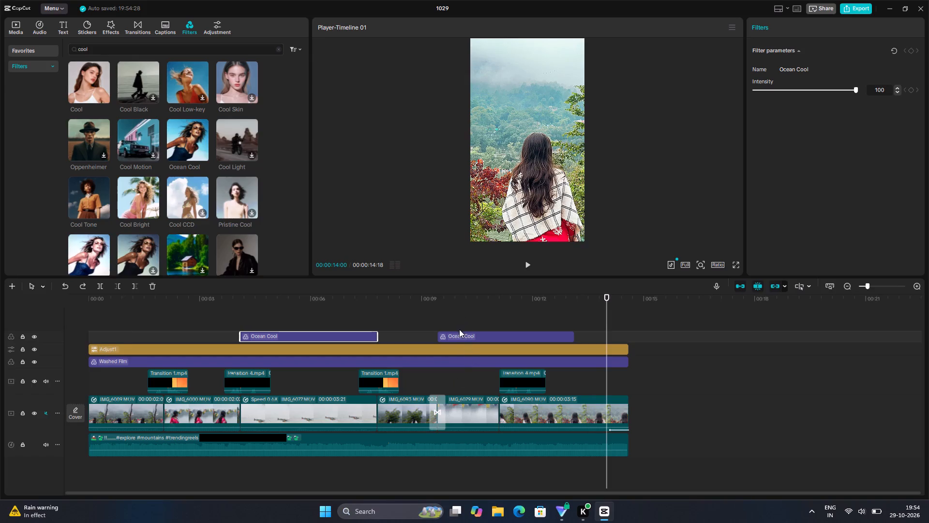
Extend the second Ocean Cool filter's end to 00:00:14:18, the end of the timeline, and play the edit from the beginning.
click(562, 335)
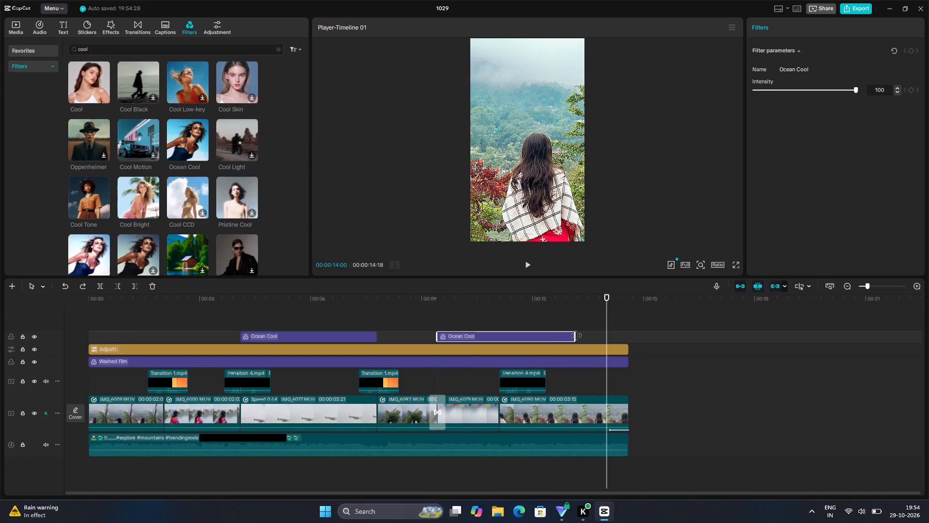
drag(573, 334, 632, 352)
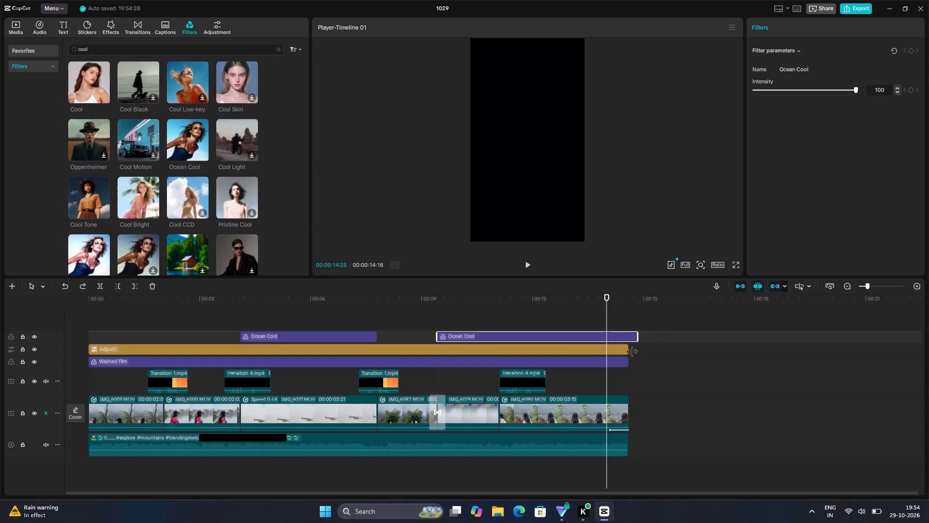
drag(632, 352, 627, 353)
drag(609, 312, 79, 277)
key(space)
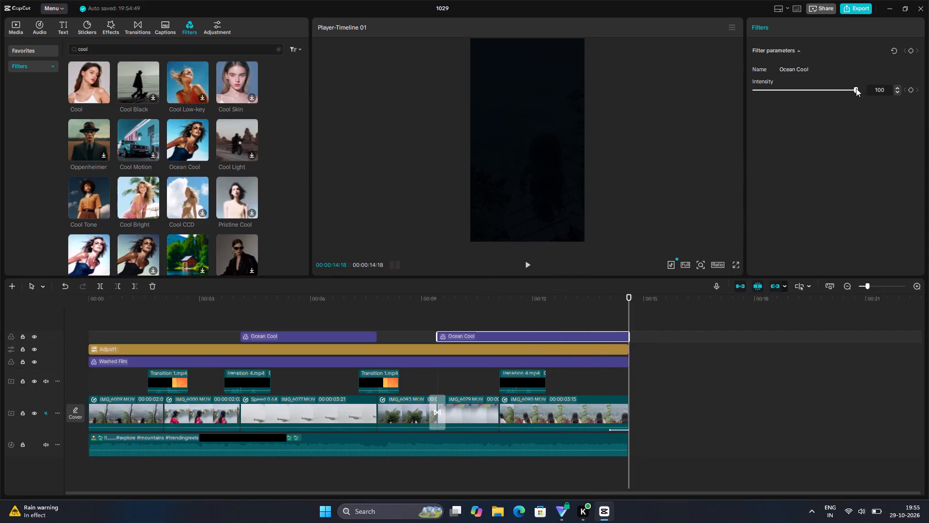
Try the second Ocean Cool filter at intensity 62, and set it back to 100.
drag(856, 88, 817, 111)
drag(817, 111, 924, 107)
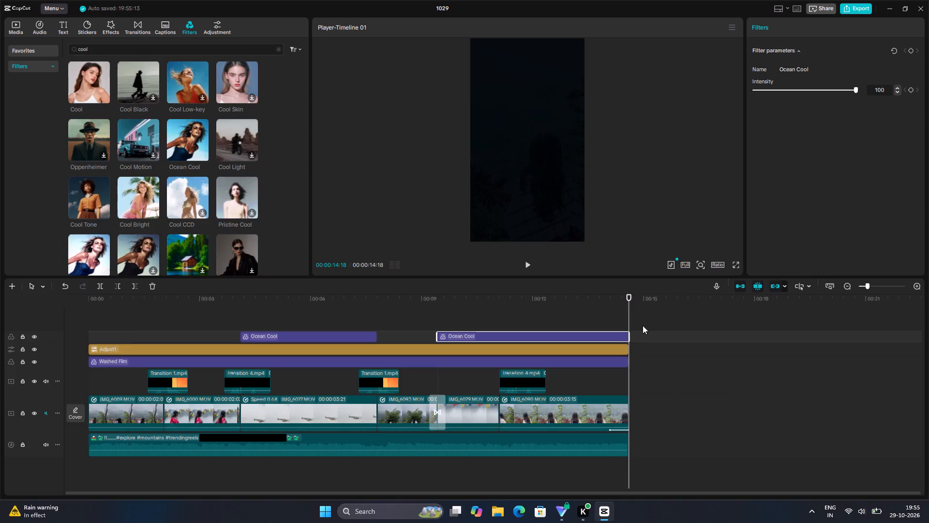
Trim the second Ocean Cool filter's end back to where the final mountain clip begins.
drag(628, 335, 481, 374)
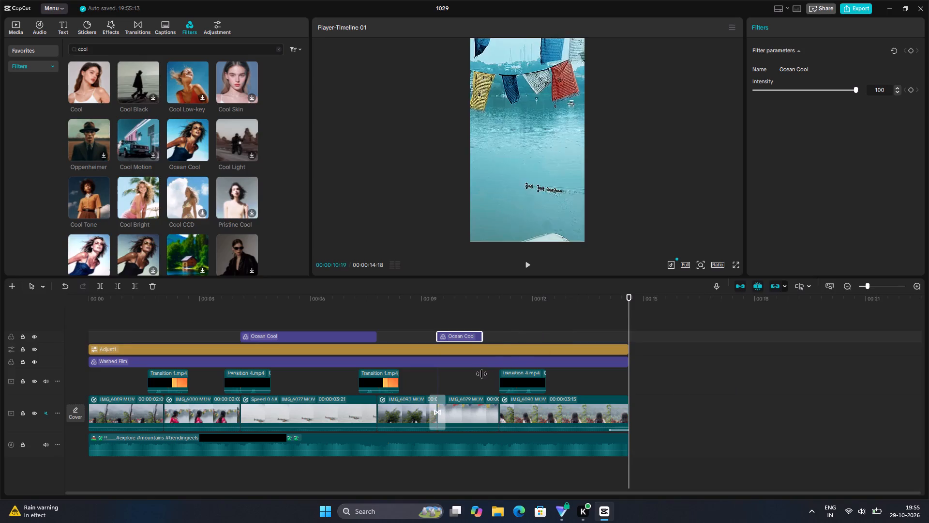
drag(481, 374, 499, 380)
Paste another Ocean Cool filter and fit it over the final mountain clip, ending at 00:00:14:18.
key(ctrl+v)
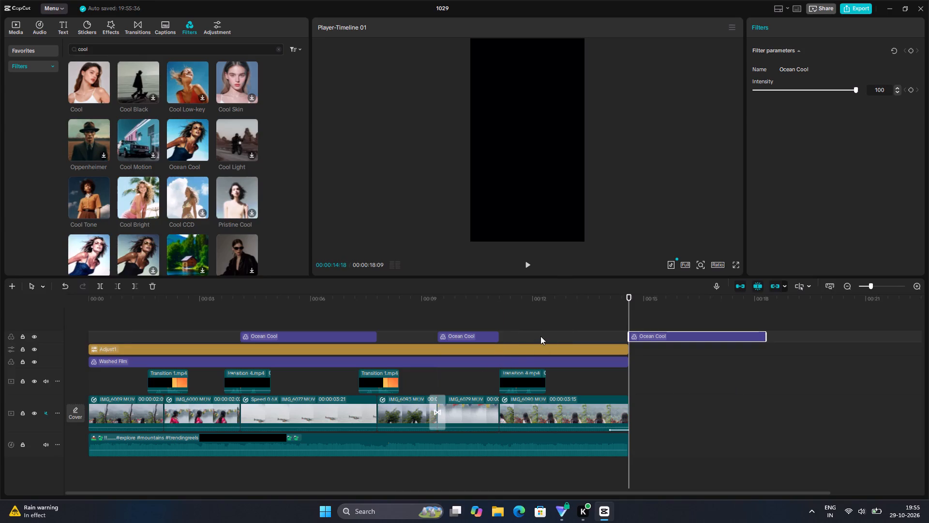
drag(660, 339, 542, 344)
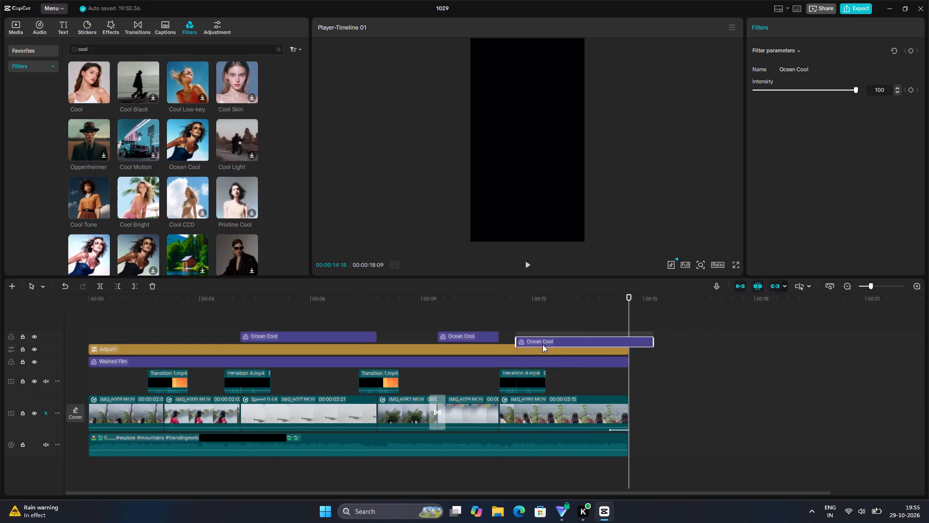
drag(542, 344, 533, 340)
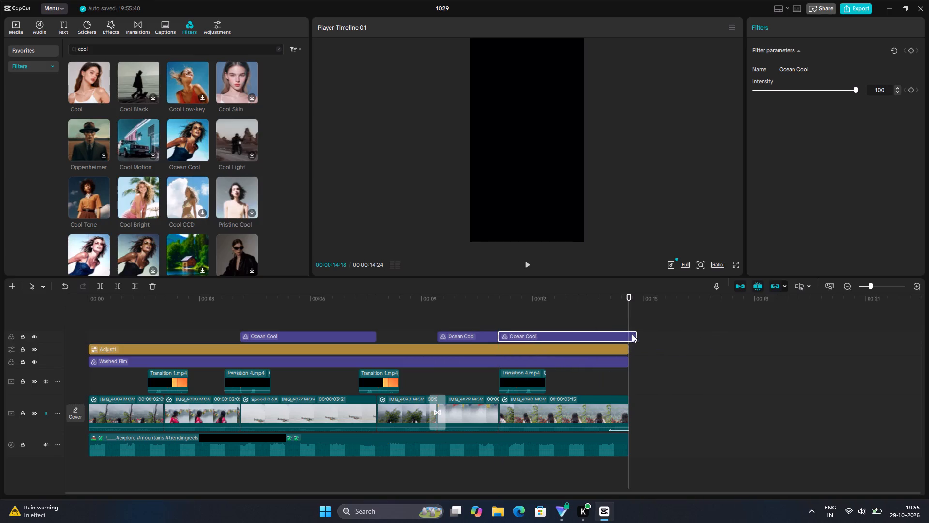
drag(636, 333, 626, 337)
Set the final Ocean Cool filter's intensity to 44 and play the edit from the beginning.
drag(856, 89, 799, 114)
click(799, 114)
drag(629, 314, 249, 323)
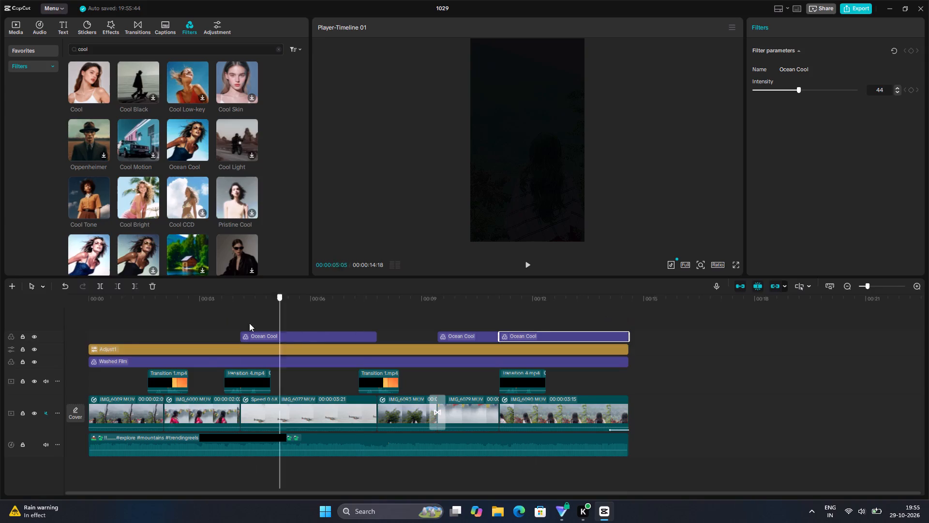
drag(249, 323, 14, 305)
key(space)
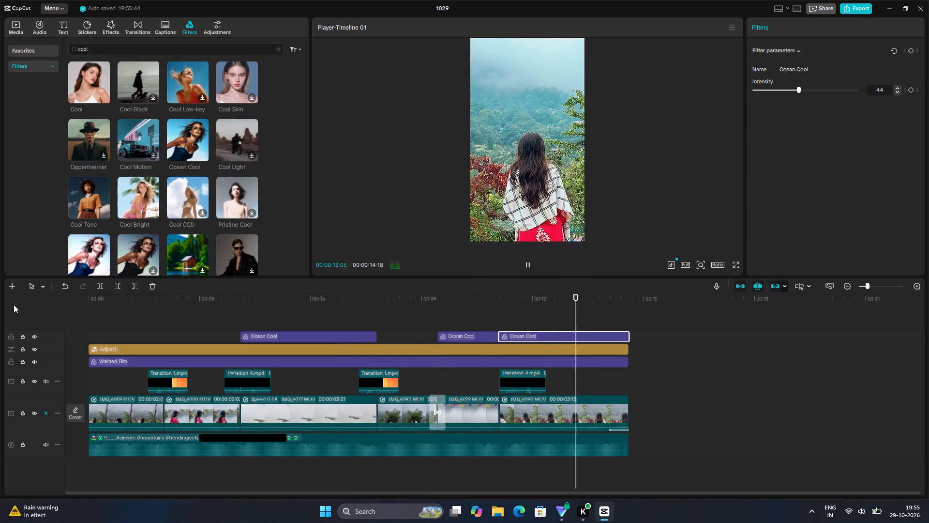
key(space)
key(space)
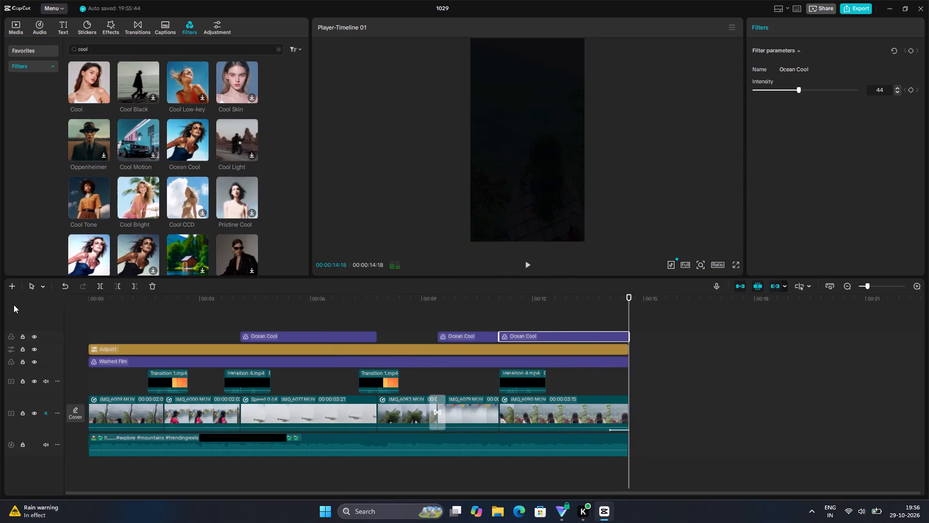
key(space)
Copy the intensity-44 Ocean Cool filter to the timeline's beginning, preview it, and extend its end to the duck clip's start.
drag(630, 319, 13, 354)
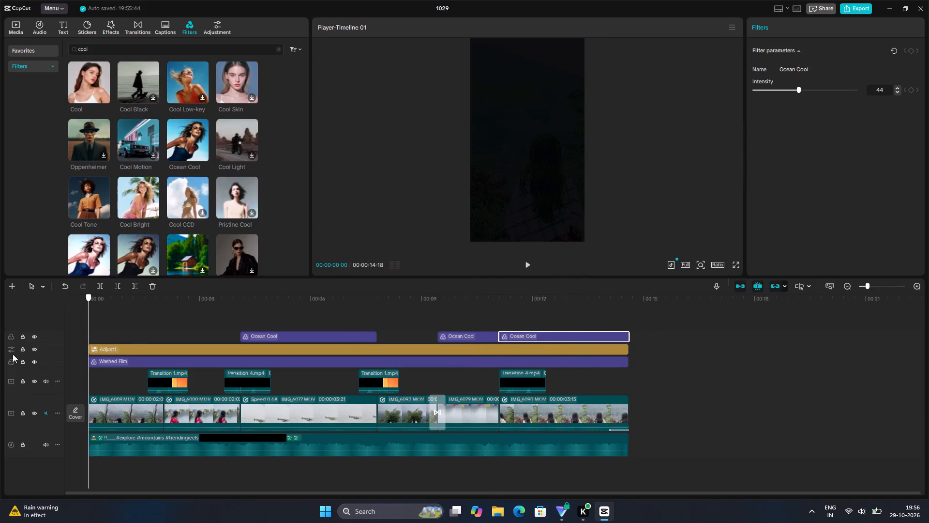
drag(13, 354, 0, 350)
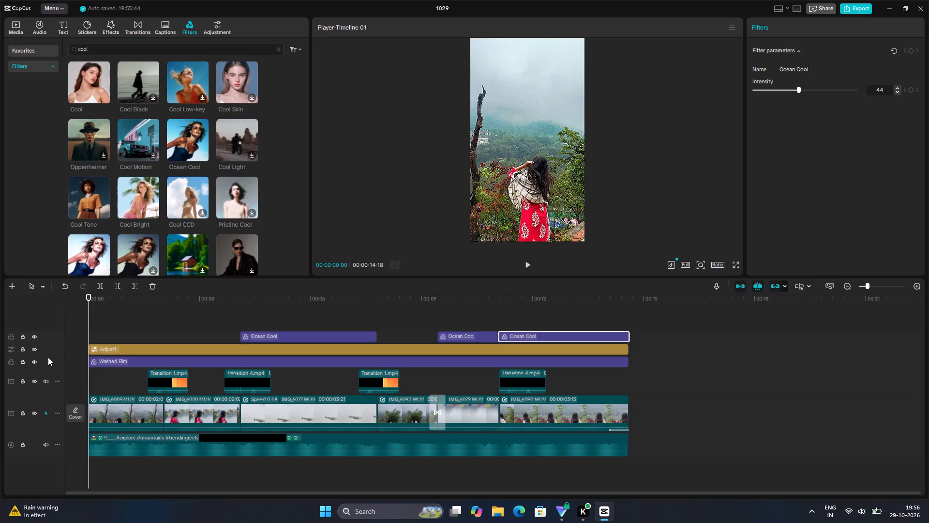
key(ctrl+c)
key(ctrl+v)
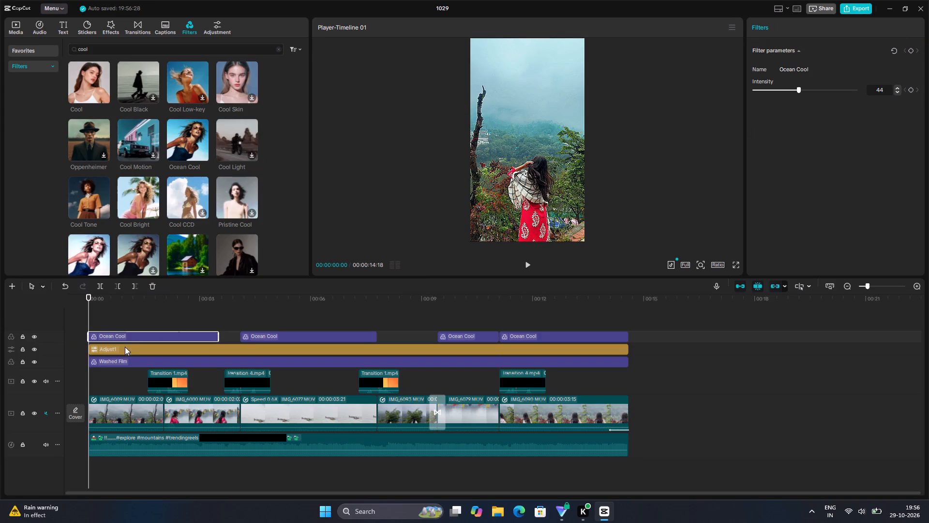
key(space)
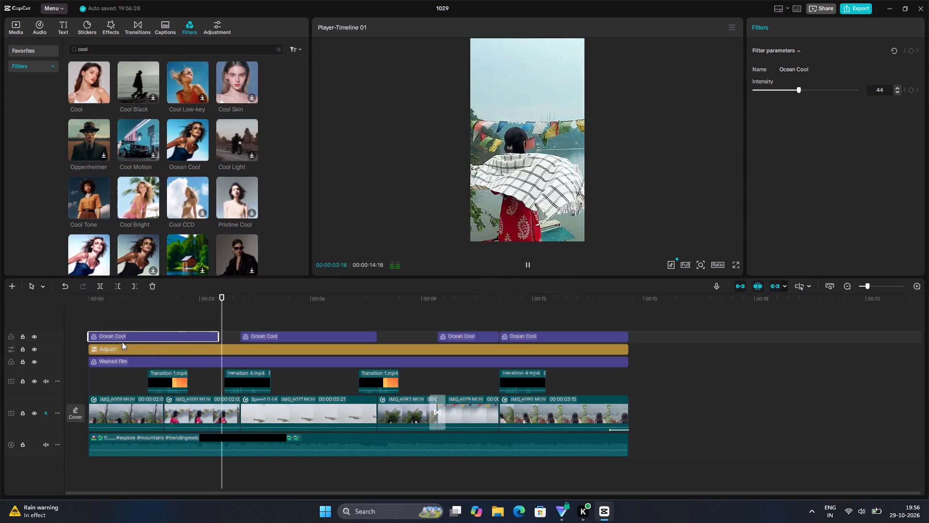
key(space)
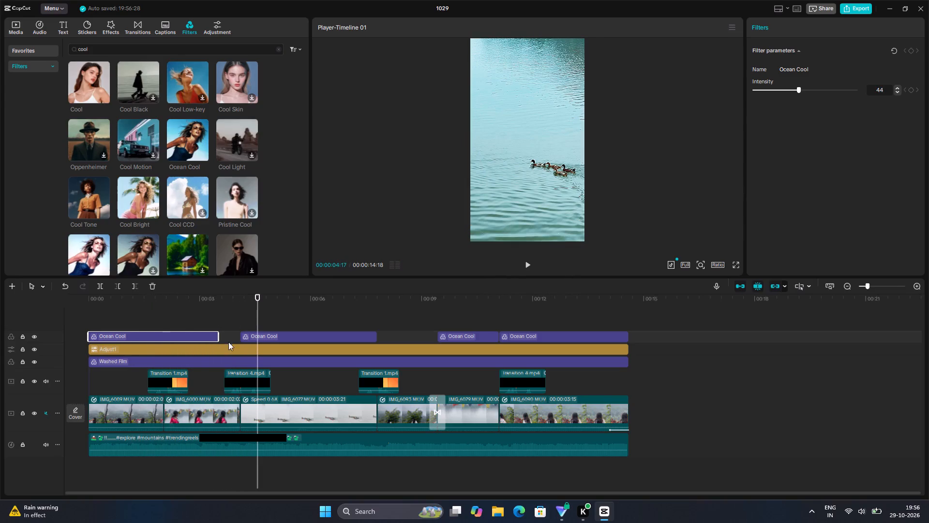
drag(216, 335, 242, 337)
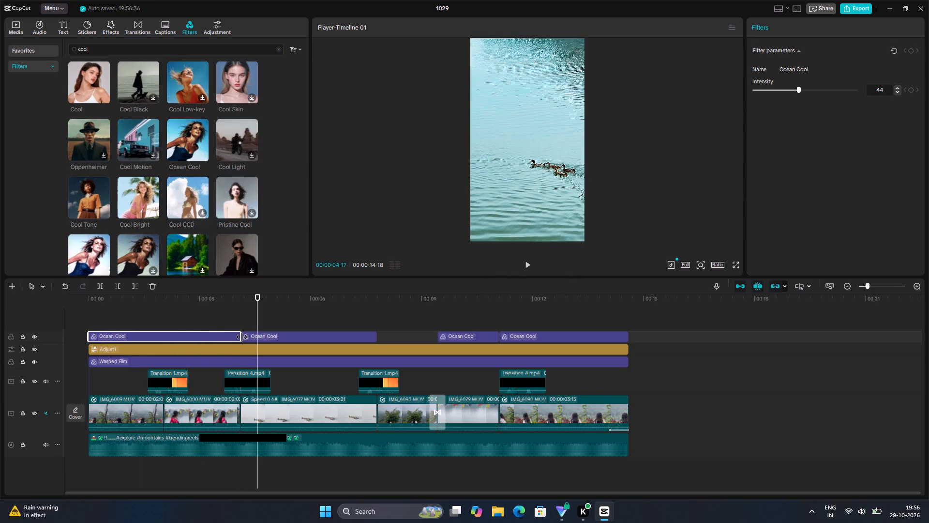
Review the Adjust layer's LUT, colour, lightness and effects settings, and play the edit onward from the duck clip.
click(241, 352)
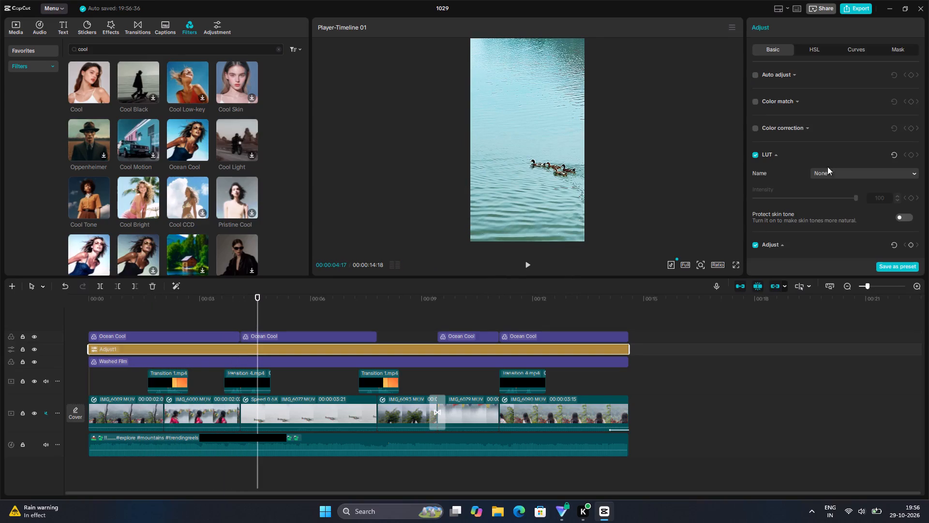
scroll(845, 147, down, 4)
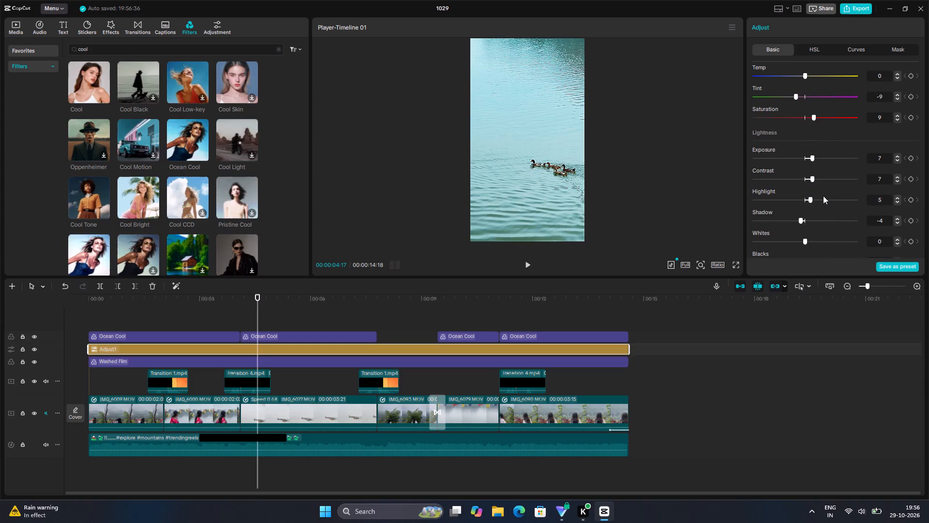
scroll(827, 187, down, 3)
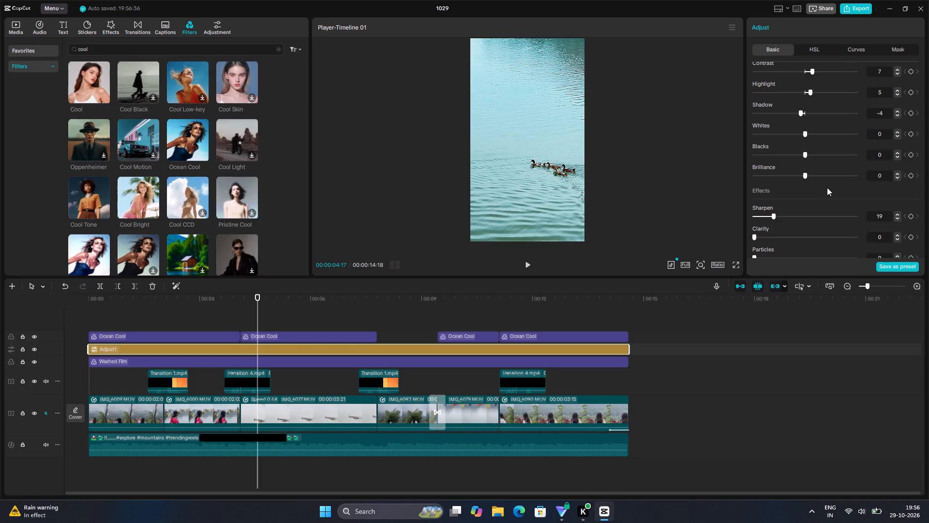
scroll(827, 187, down, 2)
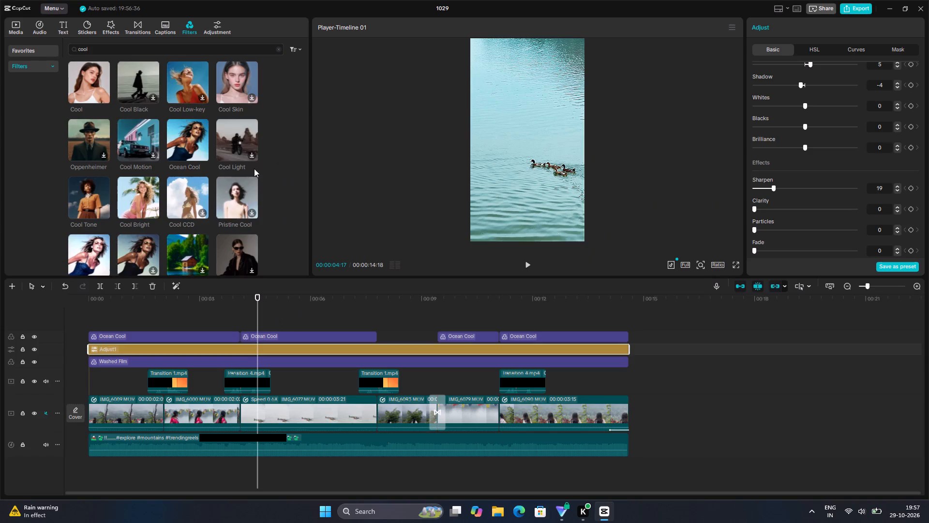
key(space)
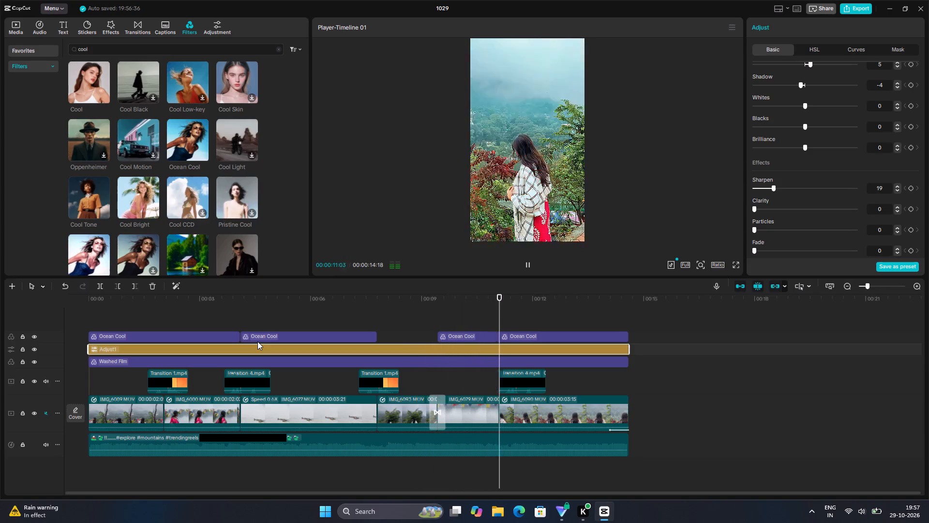
key(space)
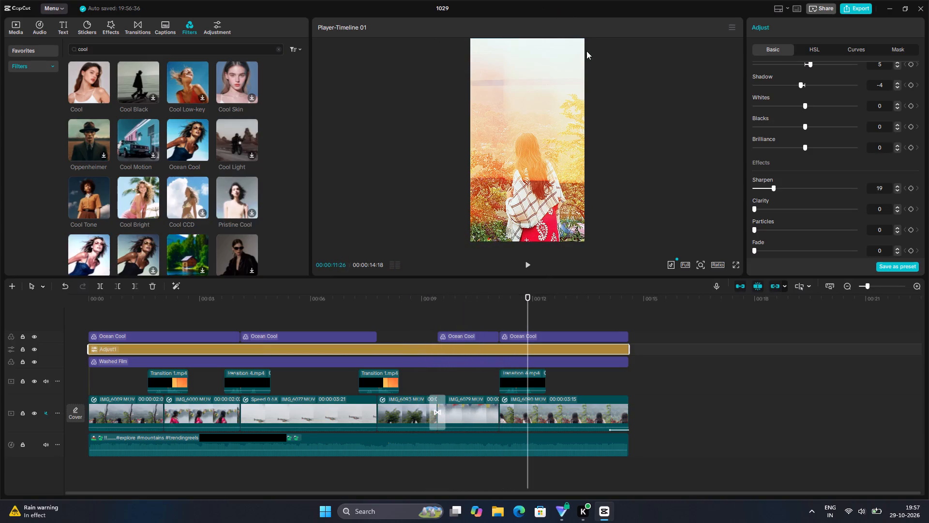
Export the video as E:/1029.mp4 at 1080P, Higher bit rate, HEVC and 30fps, declining the watermark-removal terms.
click(850, 8)
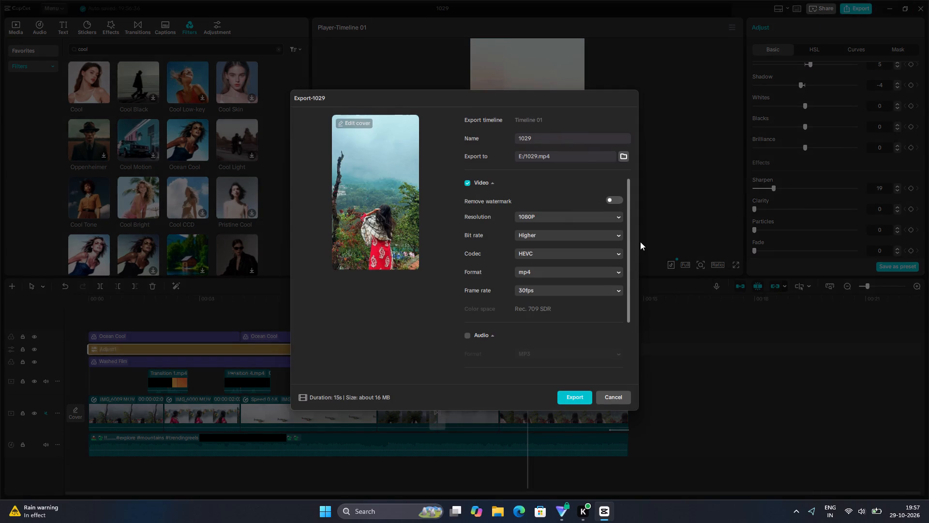
click(573, 254)
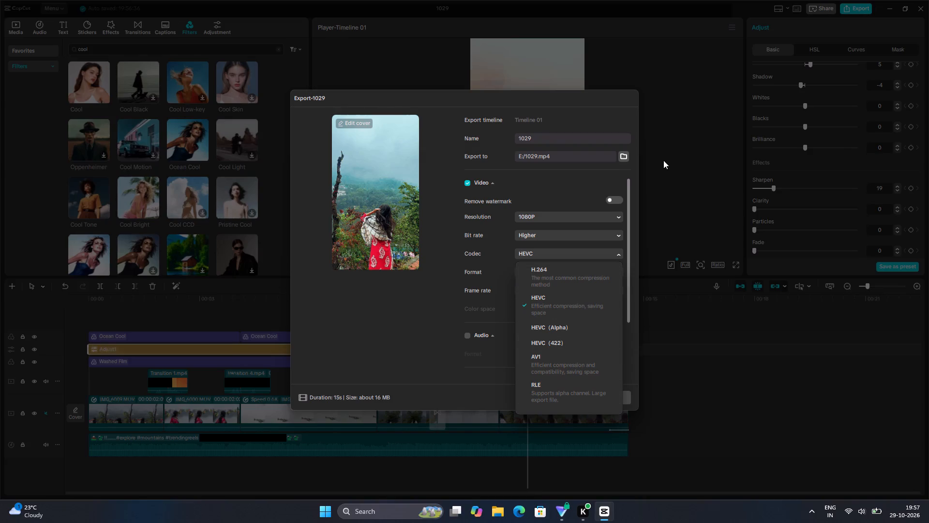
click(607, 200)
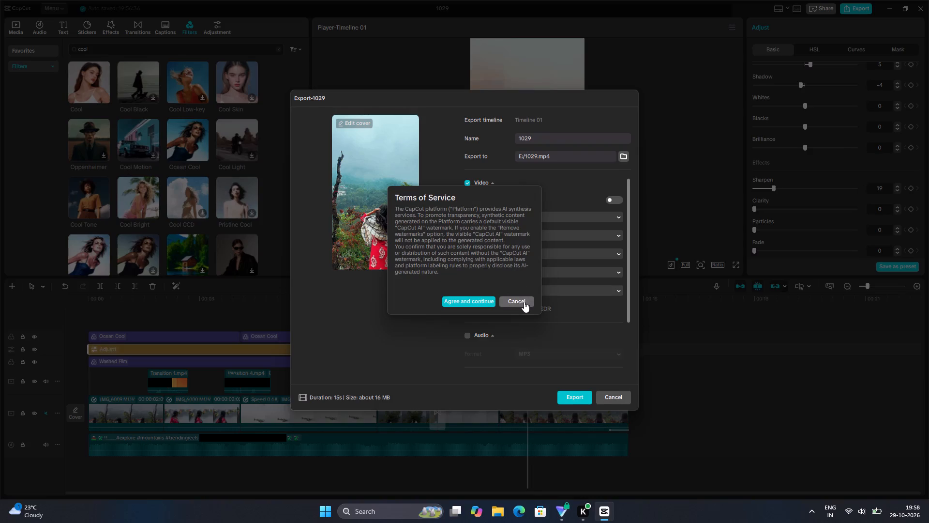
click(524, 302)
click(578, 402)
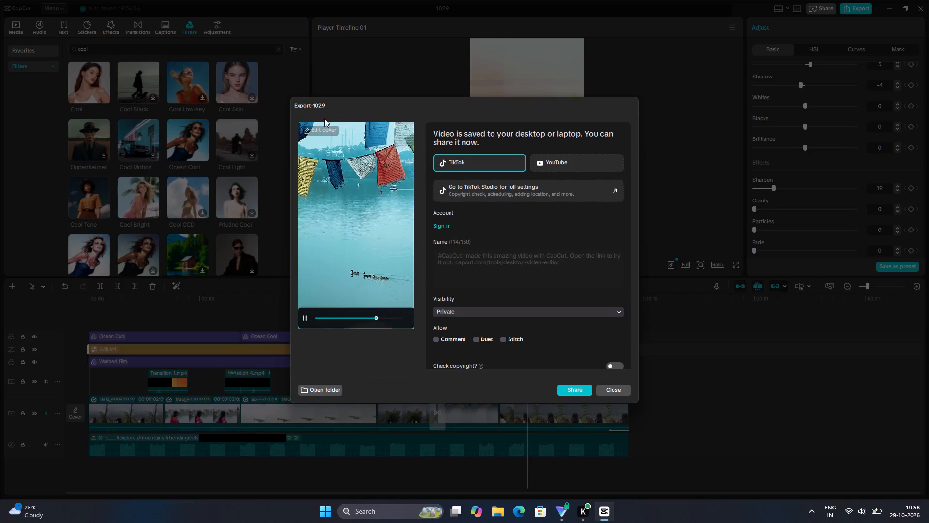
Open the cover selection for the exported video.
click(324, 131)
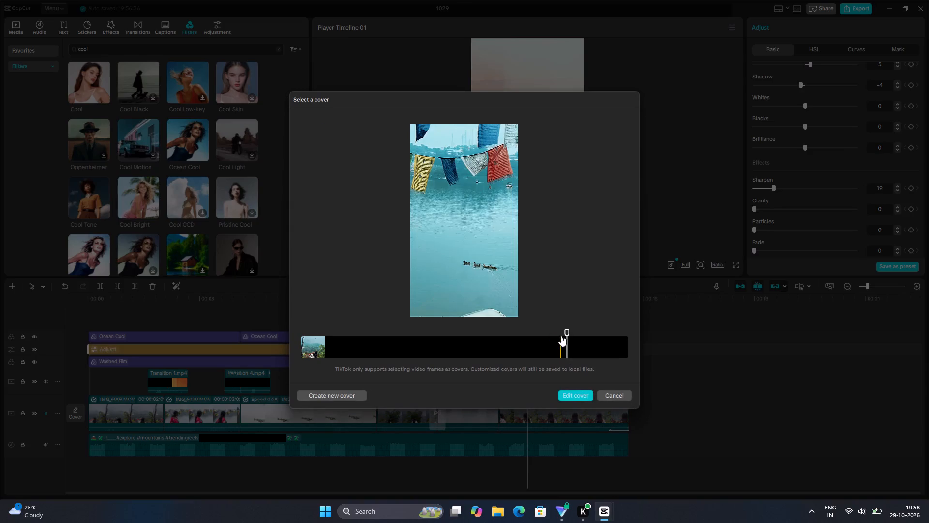
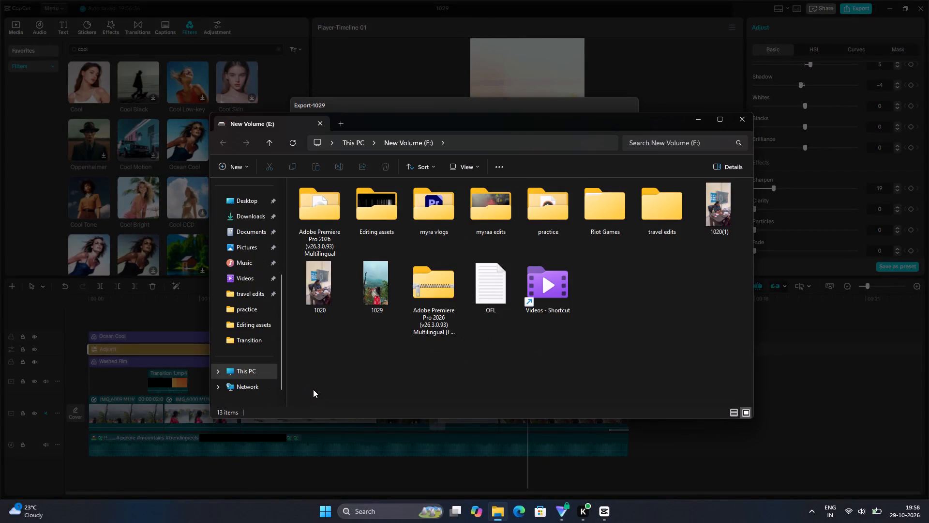
Copy the exported 1029 video from New Volume (E:) into the Downloads folder and close the file window.
click(371, 289)
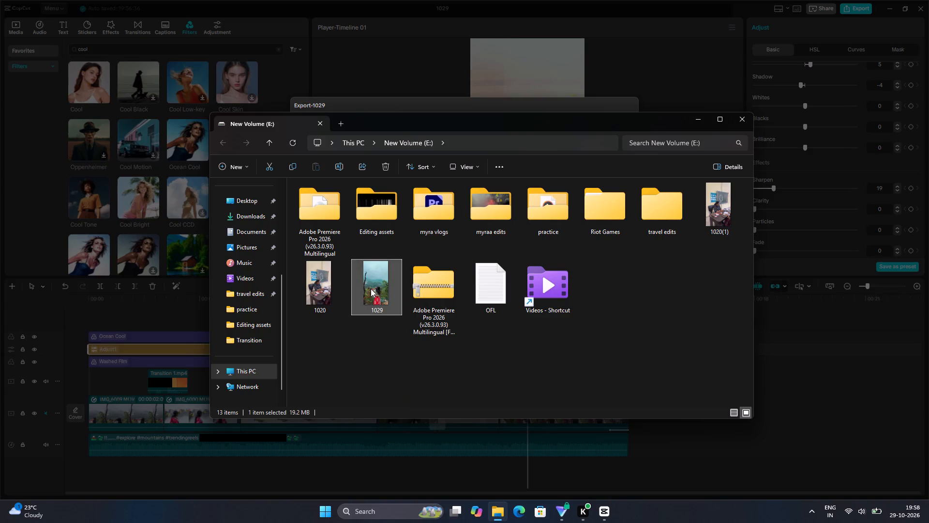
key(ctrl+c)
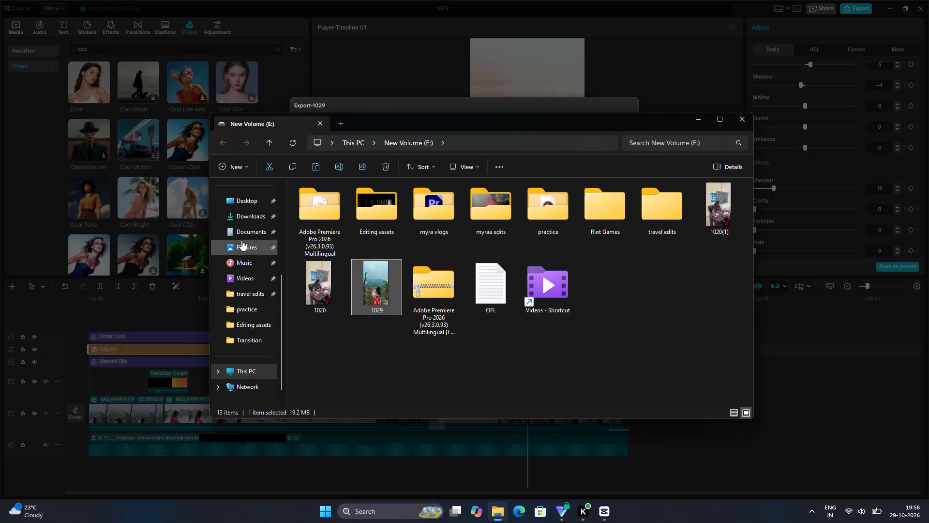
click(255, 217)
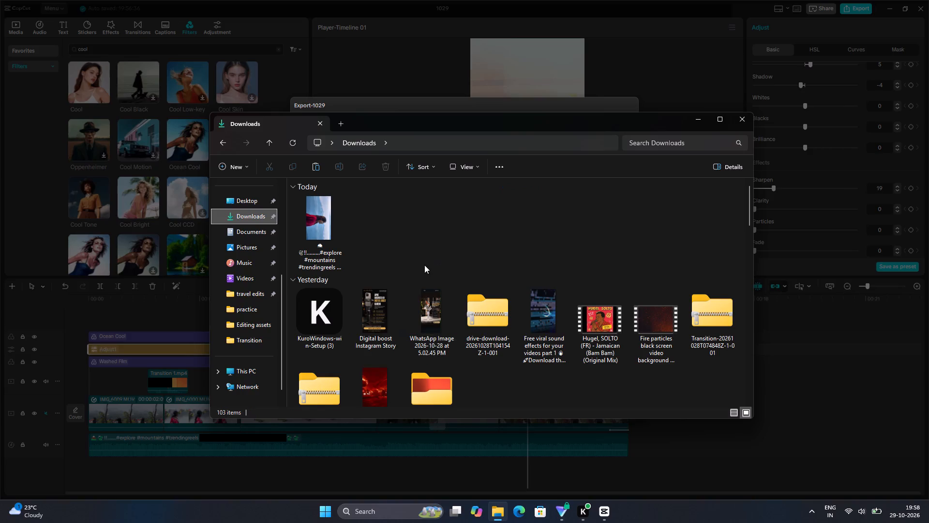
key(ctrl+v)
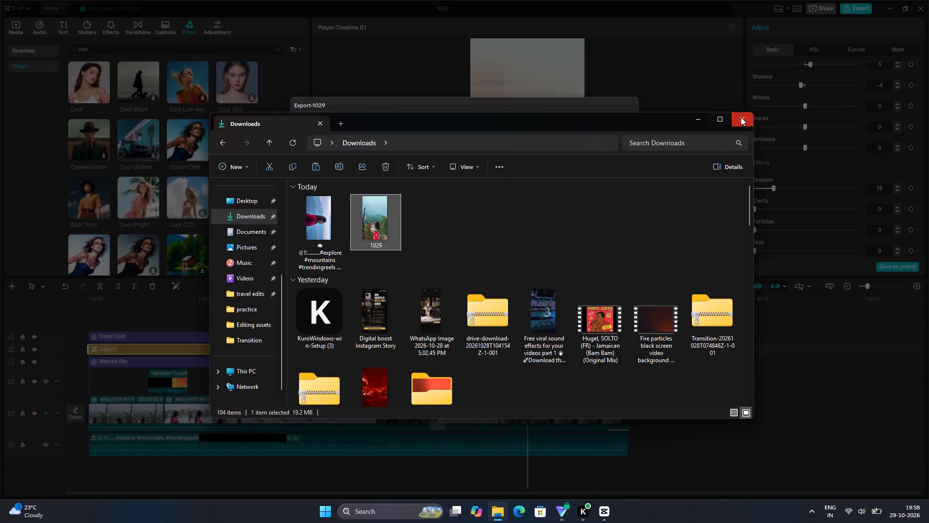
click(741, 117)
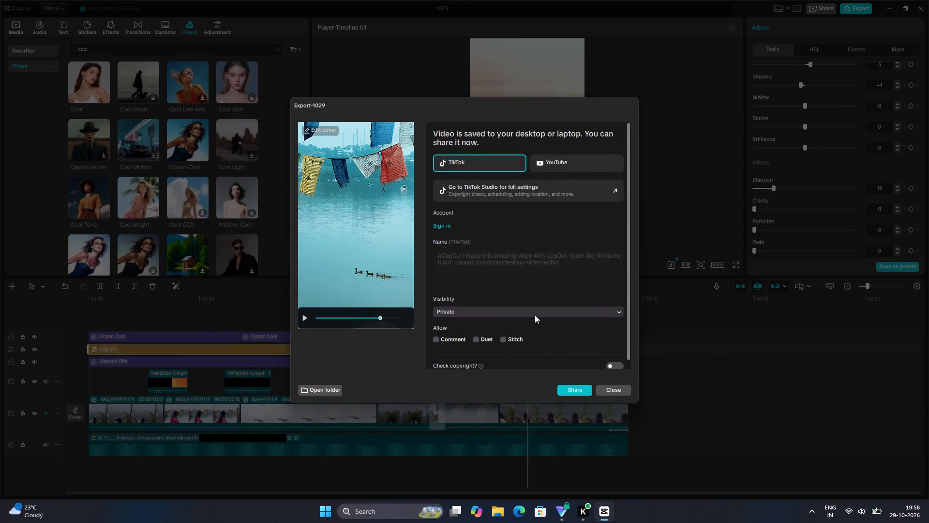
Dismiss the finished export's sharing window without sharing the video, and close the 1029 project.
click(617, 391)
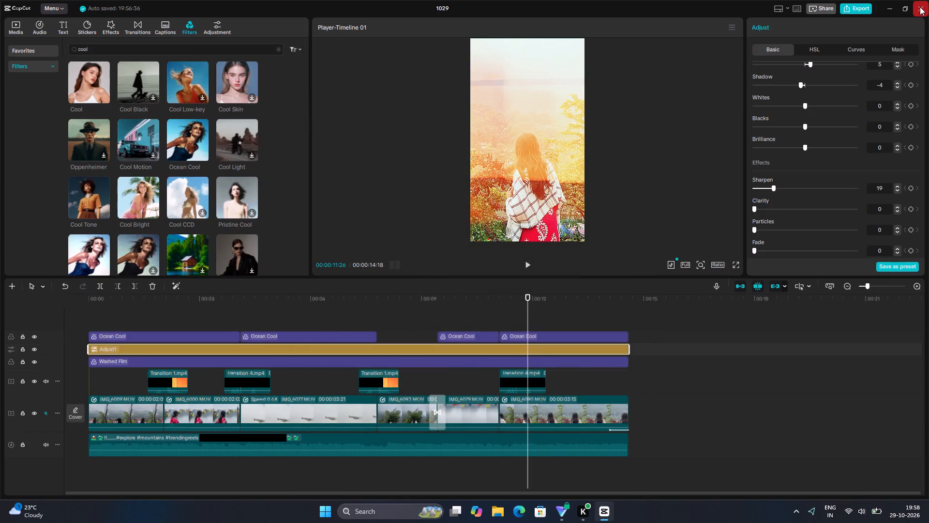
click(920, 7)
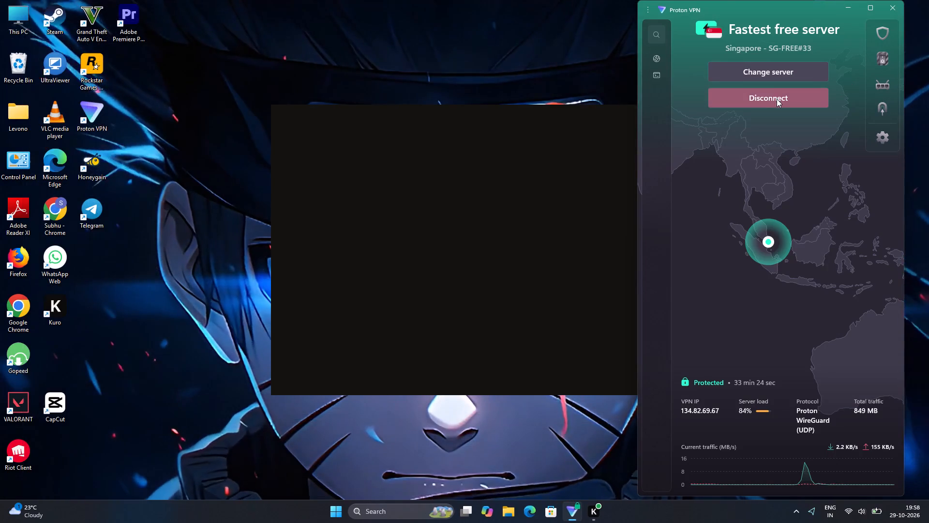
In Proton VPN, disconnect from the Singapore server.
click(777, 99)
Close the remaining CapCut window.
click(912, 10)
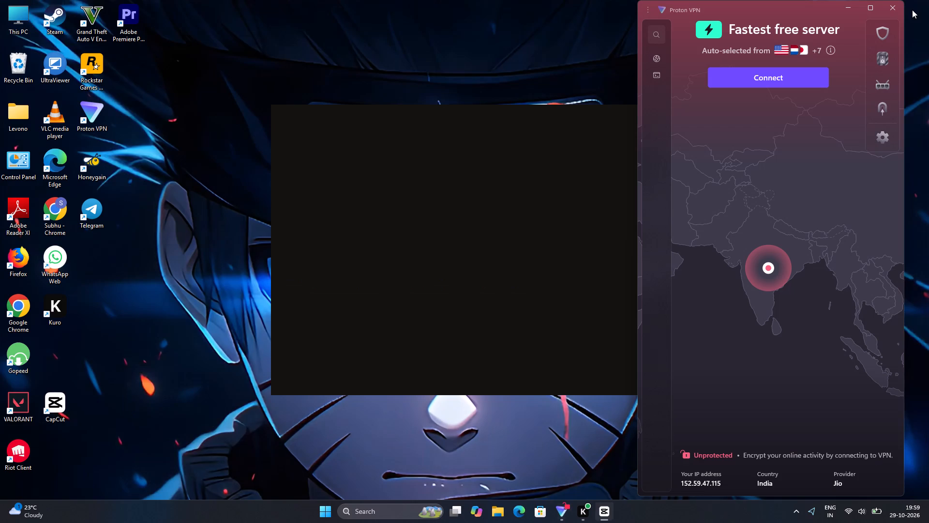